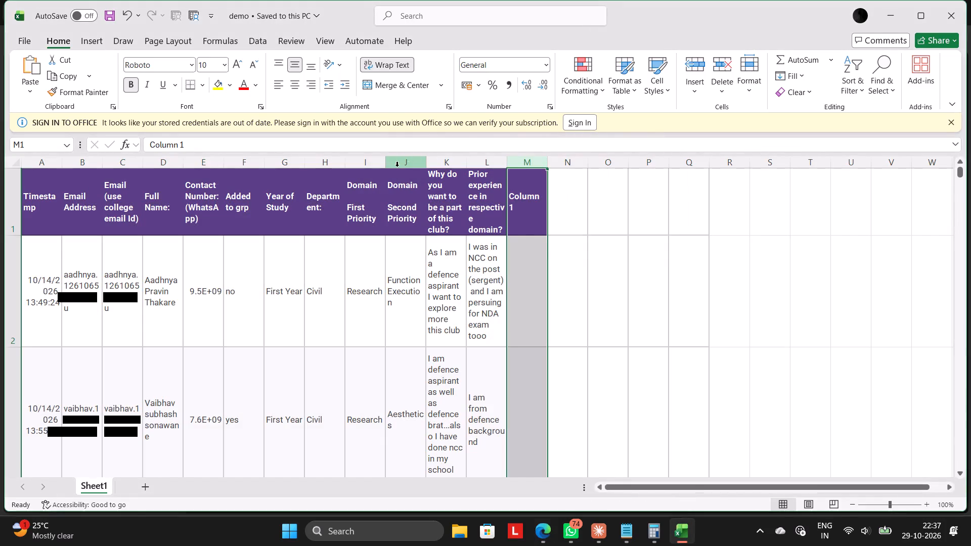
pyautogui.moveTo(425, 164); pyautogui.dragTo(619, 177)
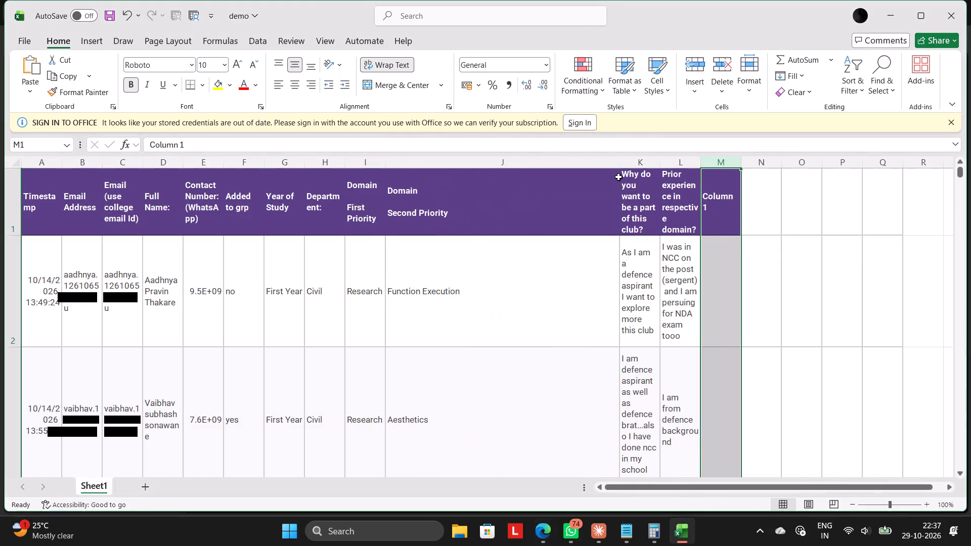
pyautogui.moveTo(384, 162); pyautogui.dragTo(457, 170)
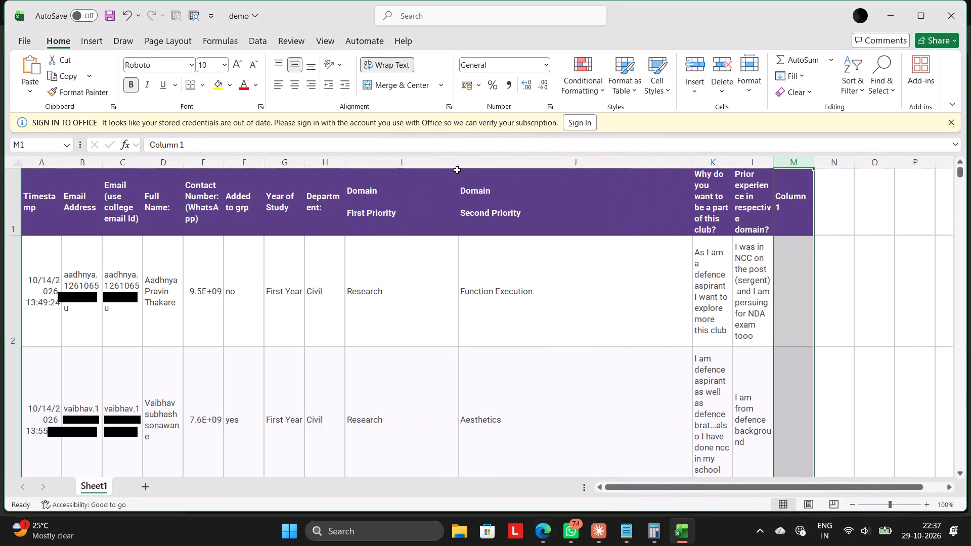
pyautogui.moveTo(458, 163); pyautogui.dragTo(528, 165)
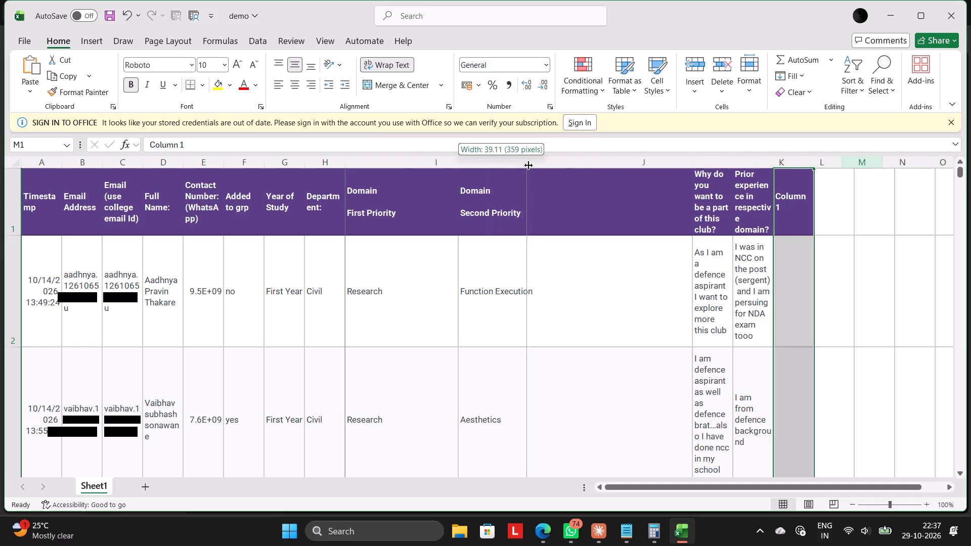
pyautogui.moveTo(528, 165); pyautogui.dragTo(594, 161)
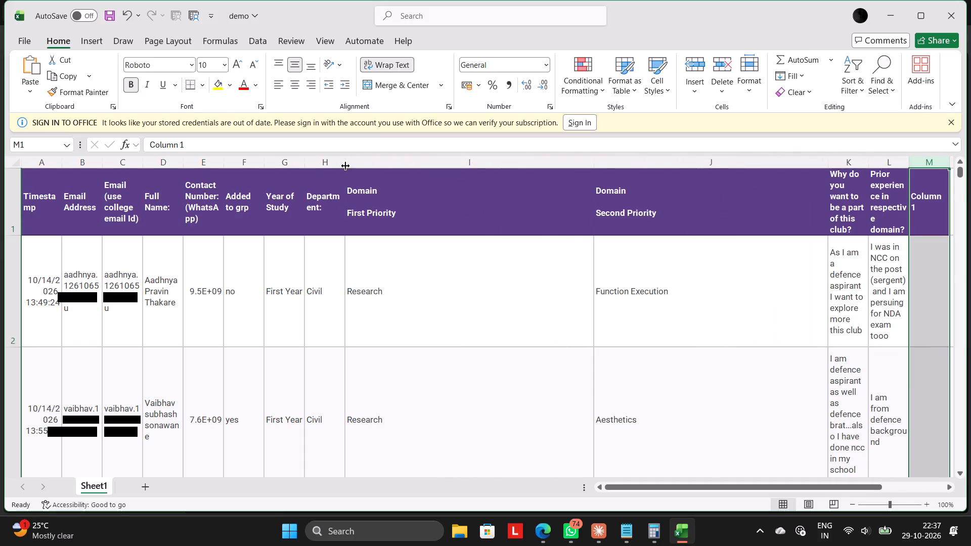
pyautogui.moveTo(345, 165); pyautogui.dragTo(538, 172)
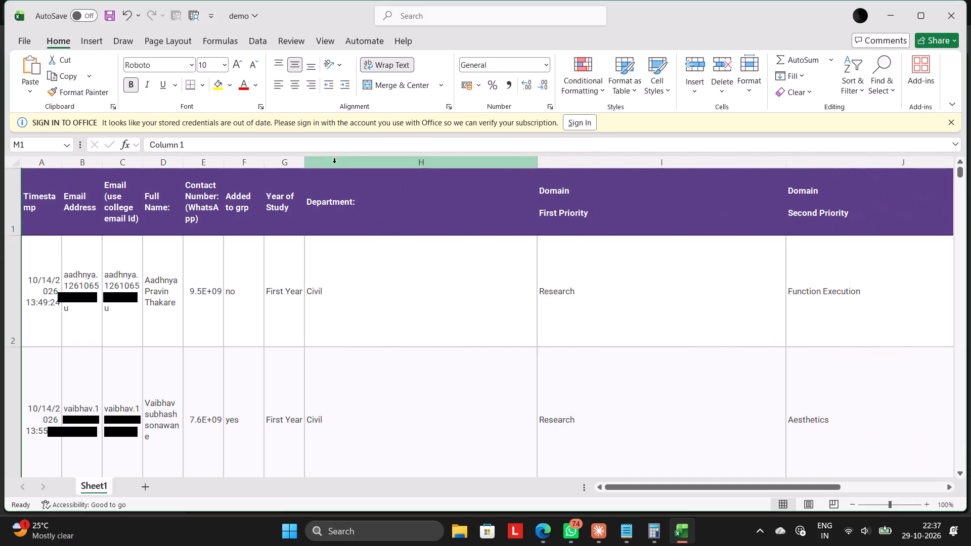
pyautogui.moveTo(305, 164); pyautogui.dragTo(470, 175)
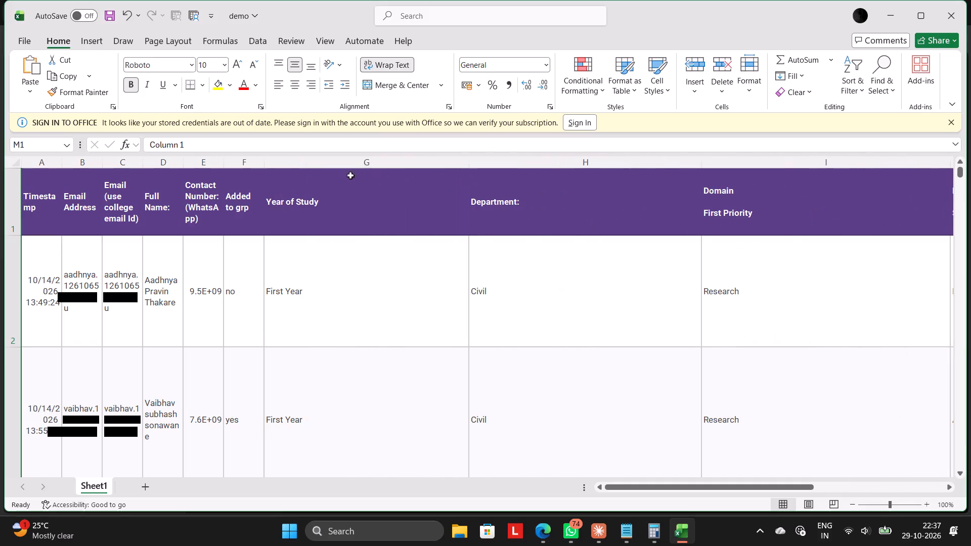
pyautogui.moveTo(263, 165); pyautogui.dragTo(380, 176)
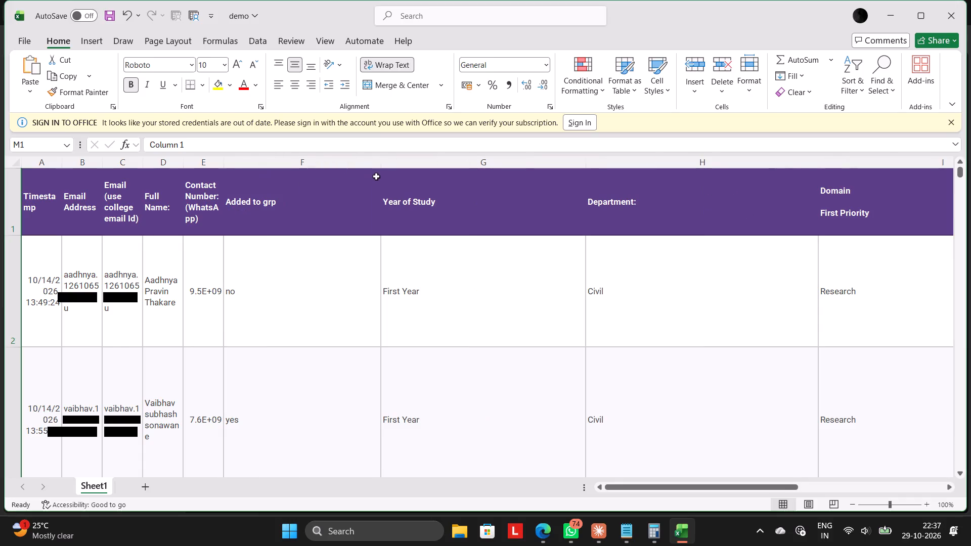
pyautogui.moveTo(225, 167); pyautogui.dragTo(324, 184)
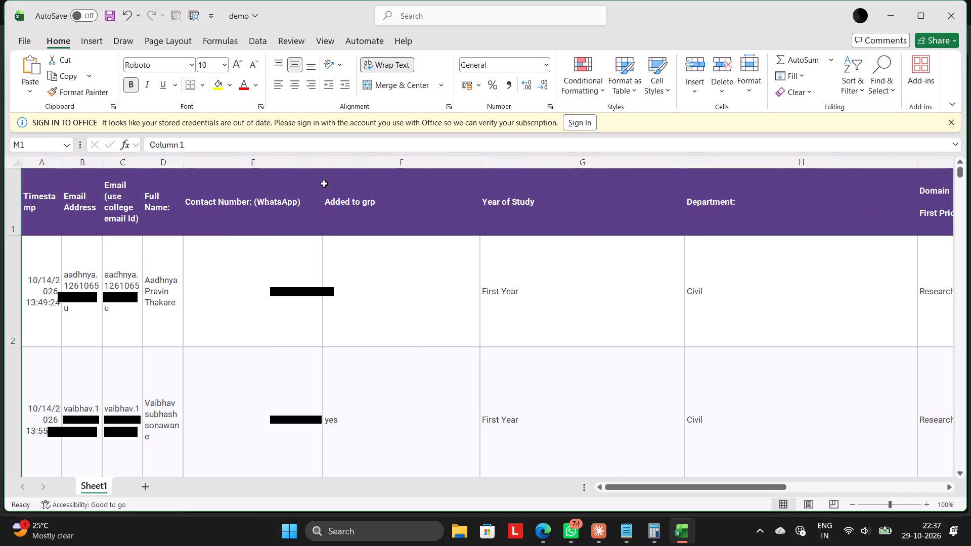
pyautogui.moveTo(182, 163); pyautogui.dragTo(262, 169)
# Narrow columns E through J, from Contact Number to Domain Second Priority, to fit their contents more compactly.
pyautogui.hscroll(1, 421, 256)
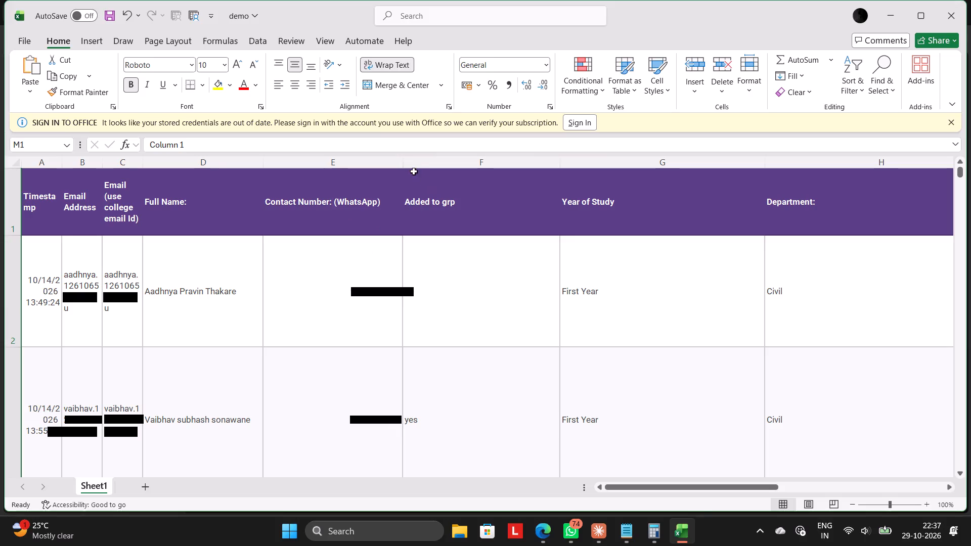
pyautogui.moveTo(404, 164); pyautogui.dragTo(301, 165)
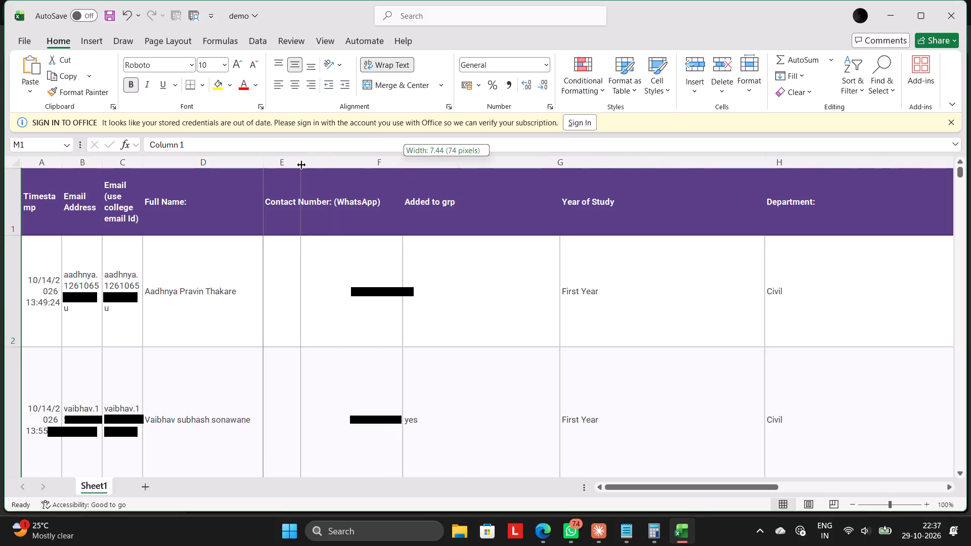
pyautogui.moveTo(301, 165); pyautogui.dragTo(324, 164)
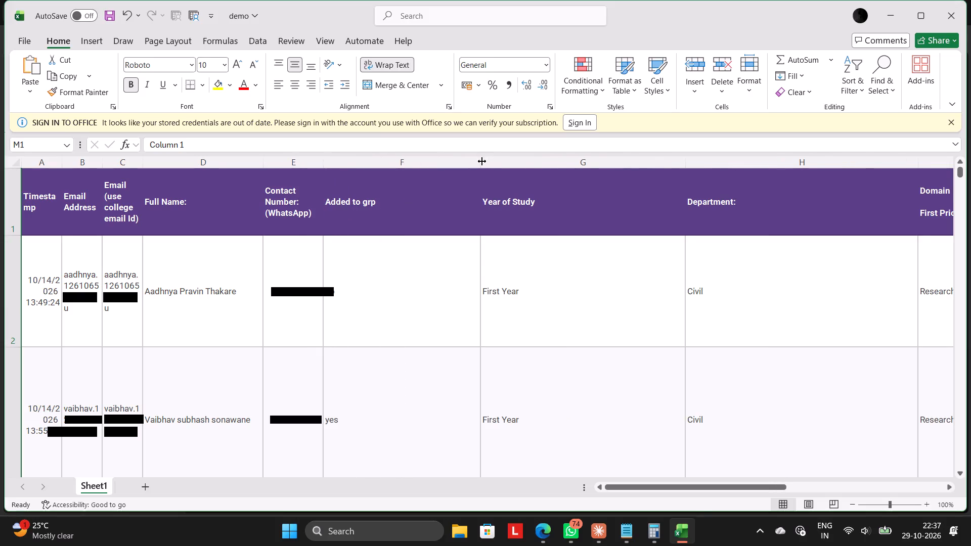
pyautogui.moveTo(481, 161); pyautogui.dragTo(353, 174)
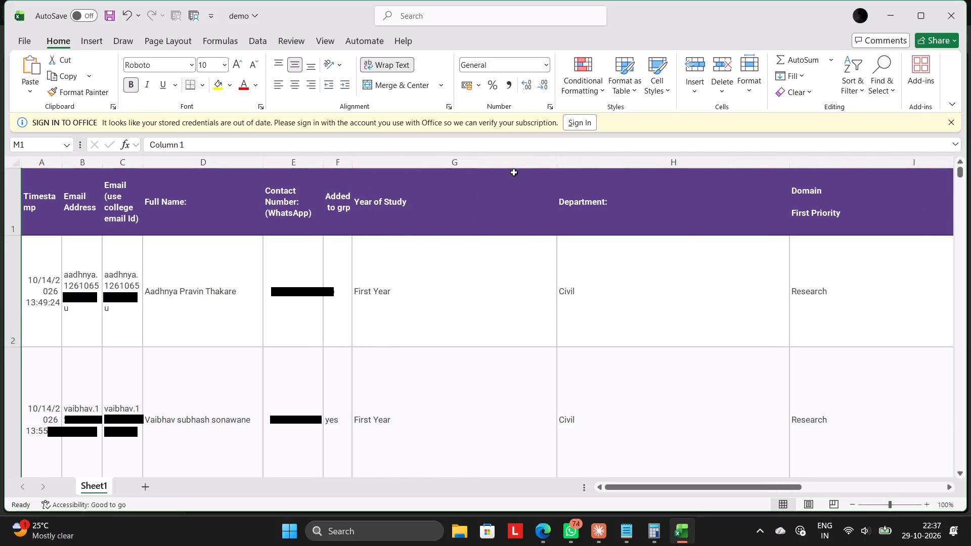
pyautogui.moveTo(558, 167); pyautogui.dragTo(407, 181)
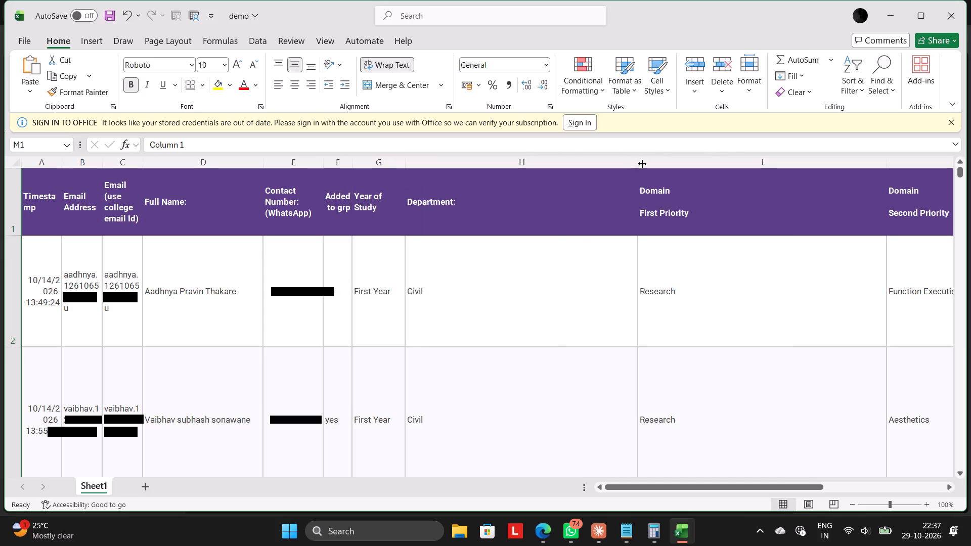
pyautogui.moveTo(642, 164); pyautogui.dragTo(448, 183)
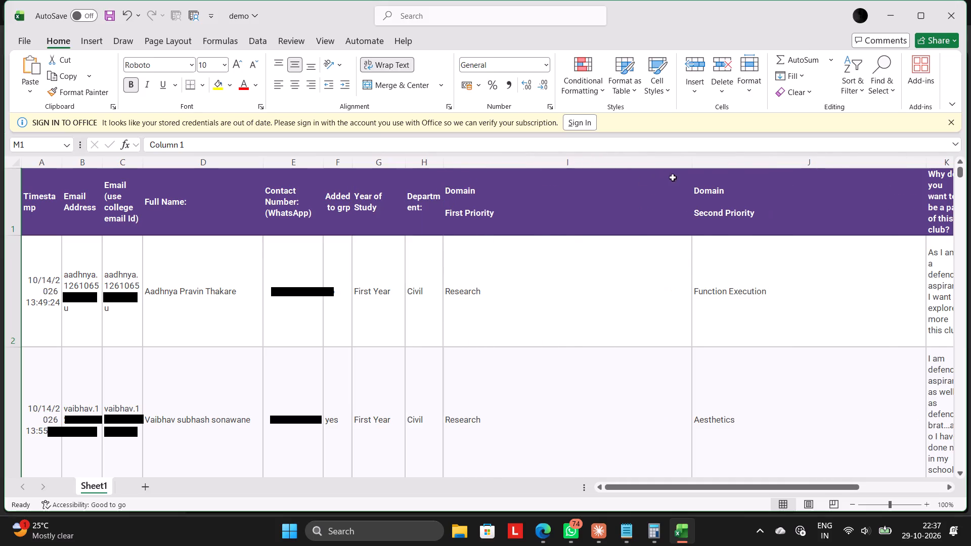
pyautogui.moveTo(692, 166); pyautogui.dragTo(568, 195)
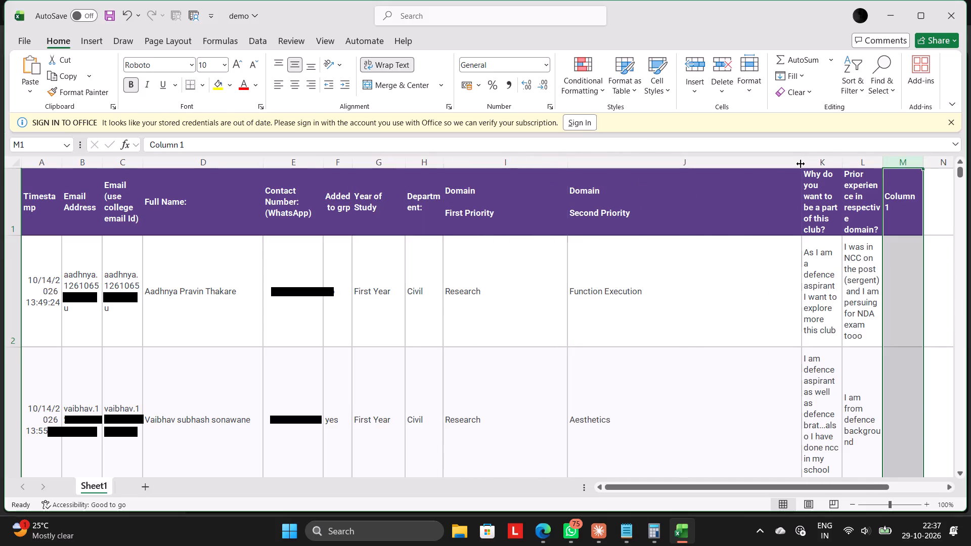
pyautogui.moveTo(800, 164); pyautogui.dragTo(689, 181)
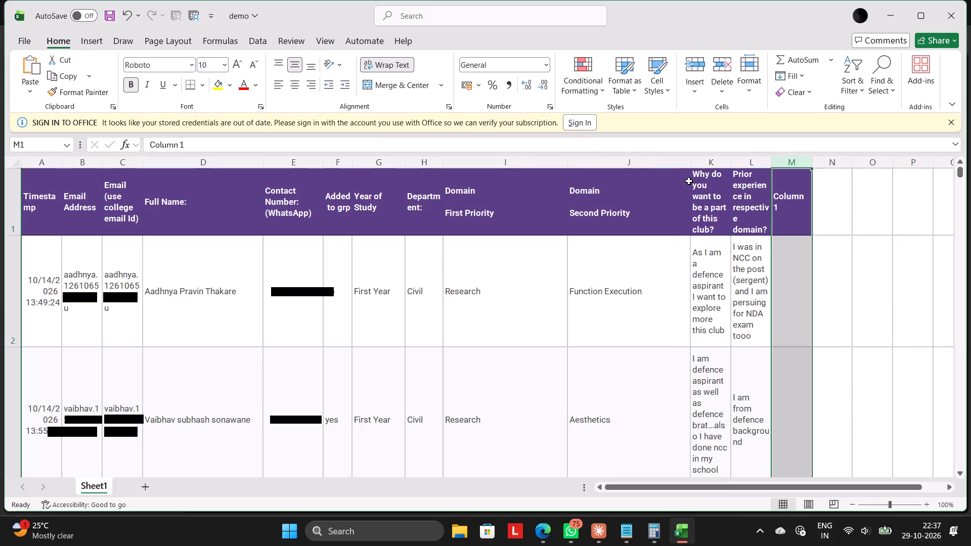
# Sort the sheet A to Z by the Domain First Priority column, expanding the selection to include the adjacent data.
pyautogui.click(517, 167)
pyautogui.rightClick(517, 167)
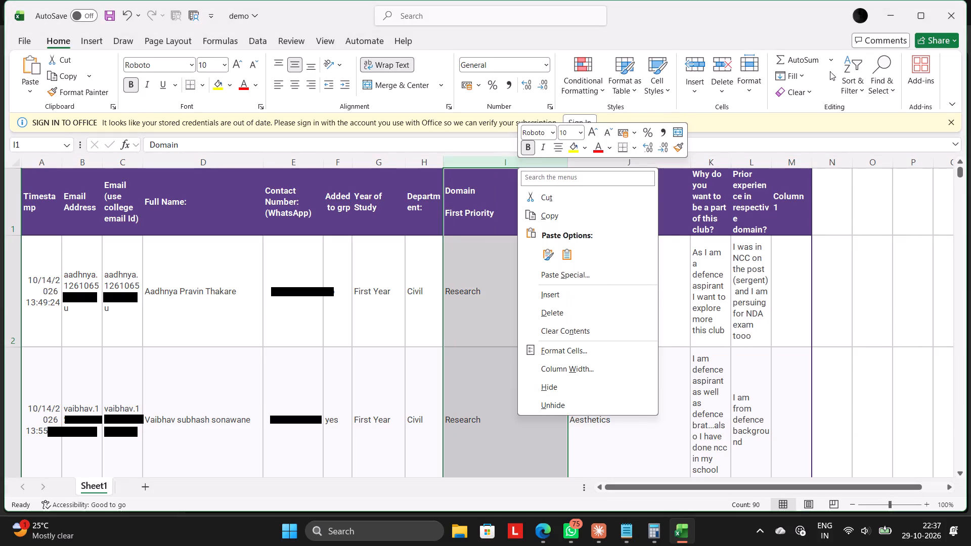
pyautogui.click(849, 70)
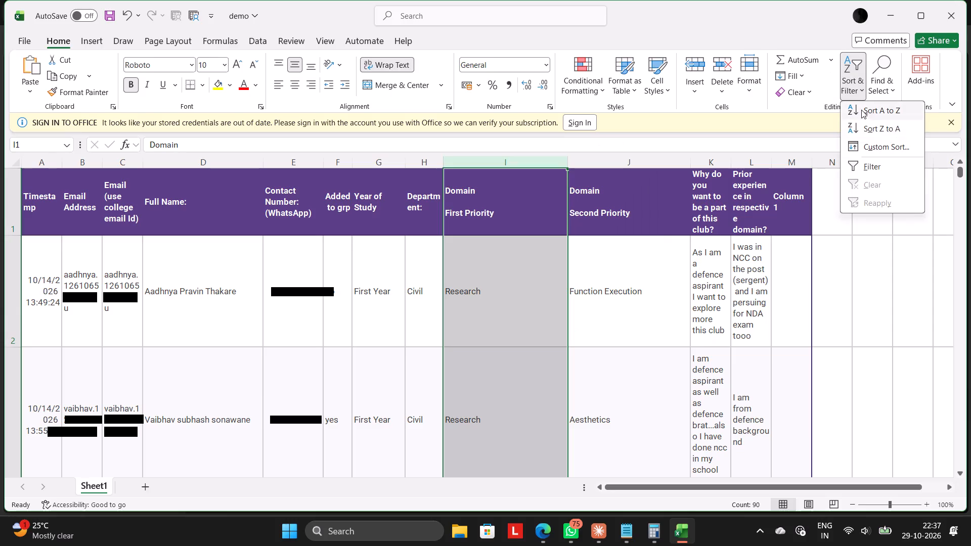
pyautogui.click(861, 110)
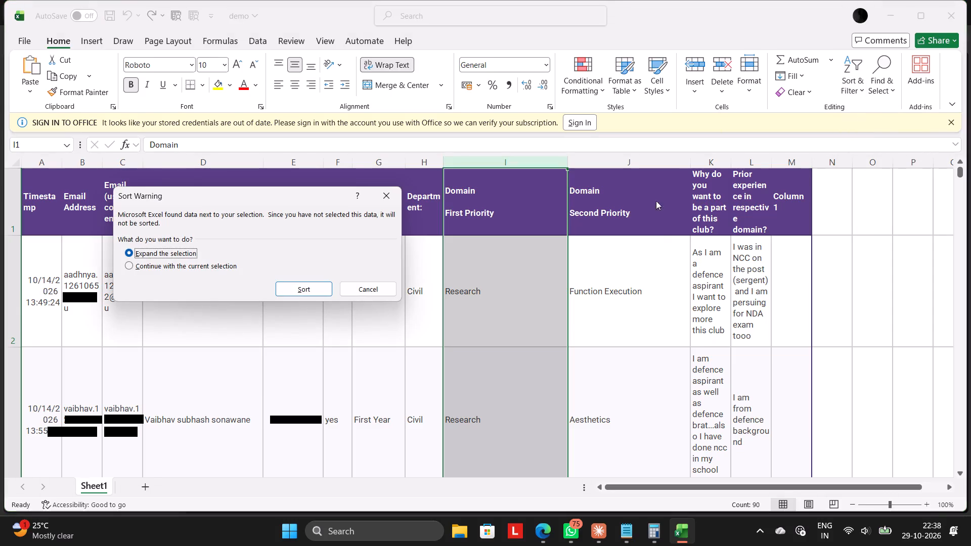
pyautogui.click(305, 290)
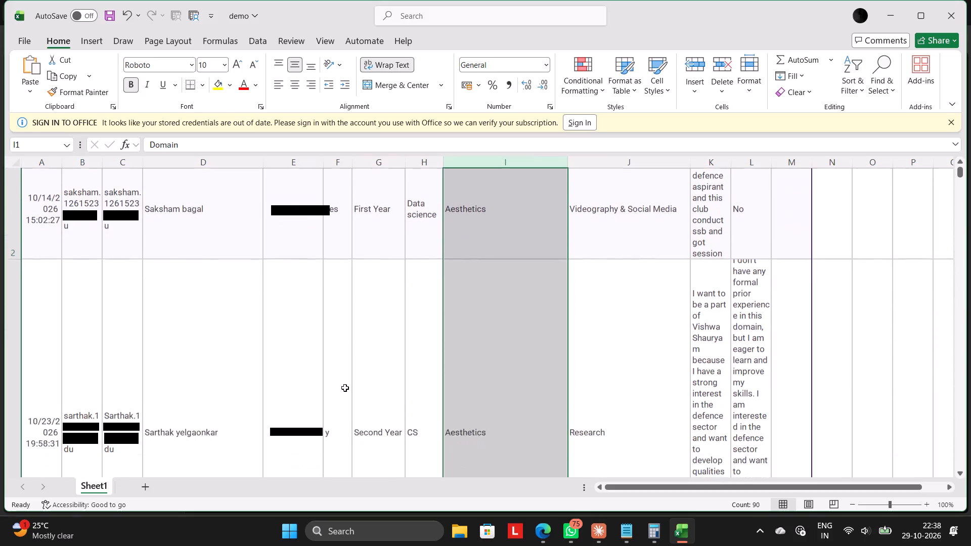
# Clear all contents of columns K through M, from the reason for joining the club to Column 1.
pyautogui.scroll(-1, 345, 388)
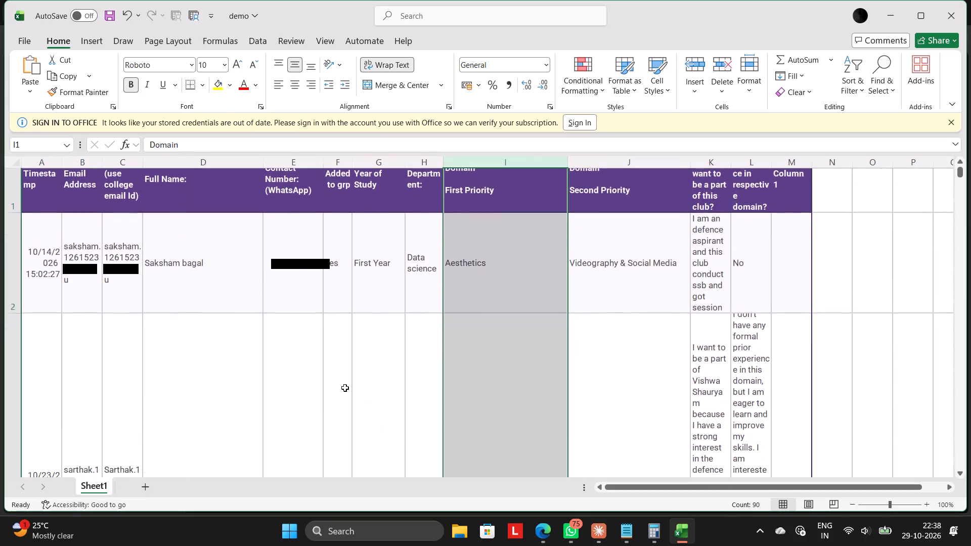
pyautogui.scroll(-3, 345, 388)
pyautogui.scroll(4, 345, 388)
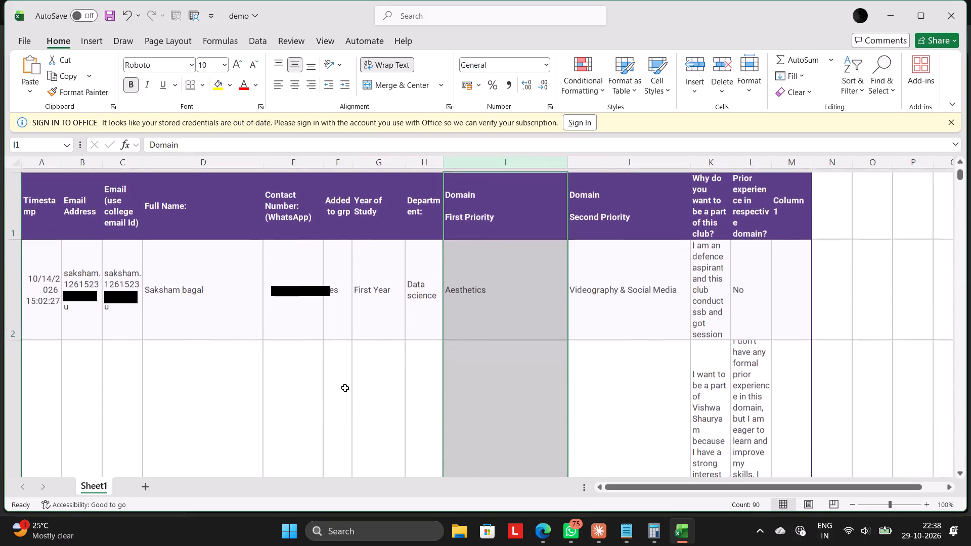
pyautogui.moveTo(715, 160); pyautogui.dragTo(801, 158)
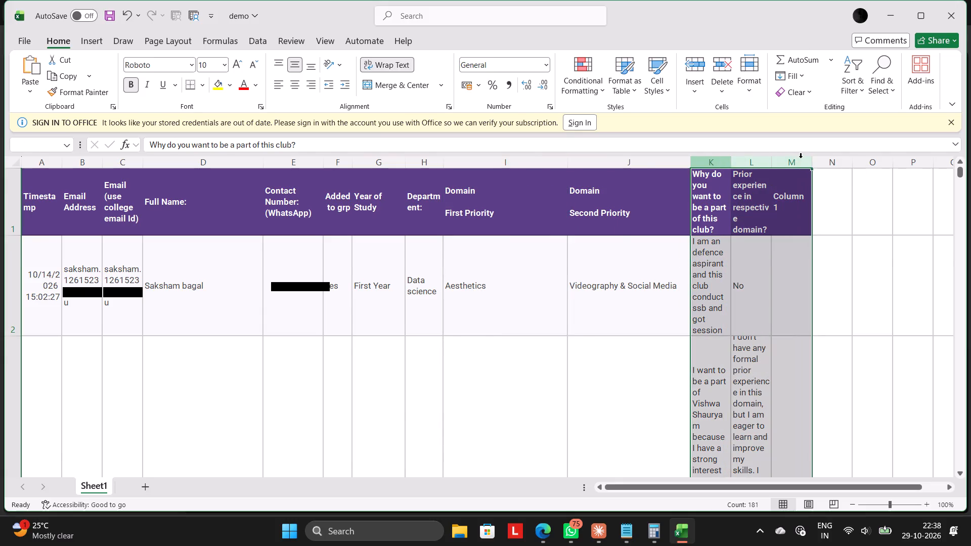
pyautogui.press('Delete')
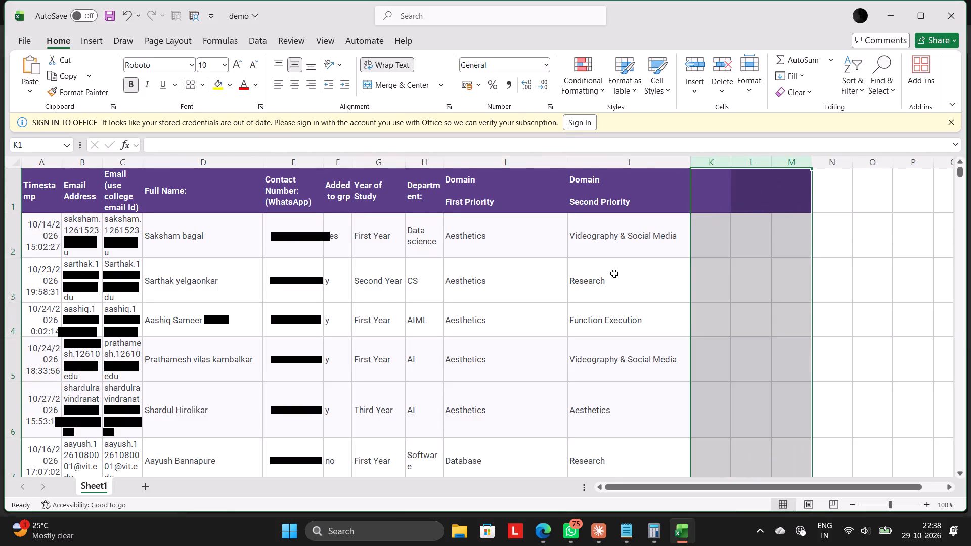
pyautogui.scroll(-1, 611, 274)
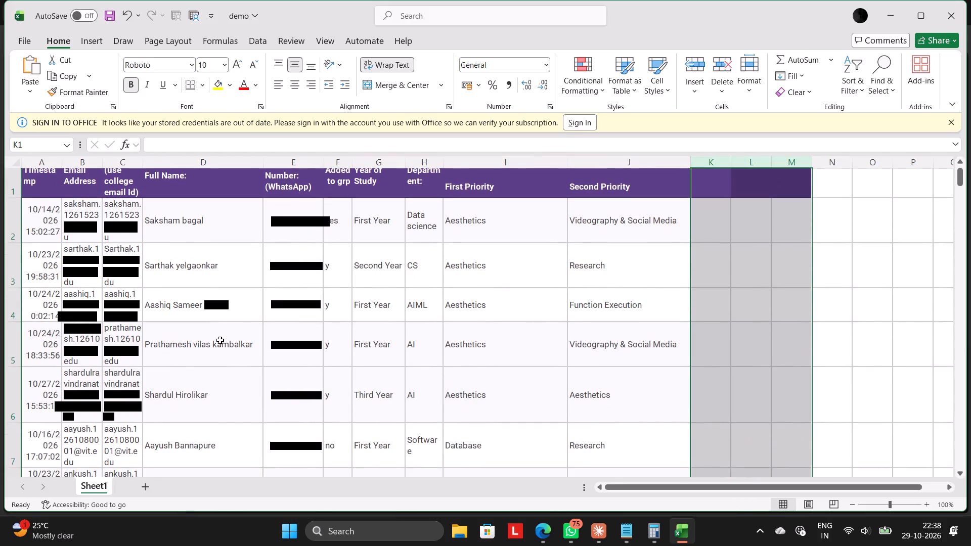
pyautogui.scroll(1, 218, 339)
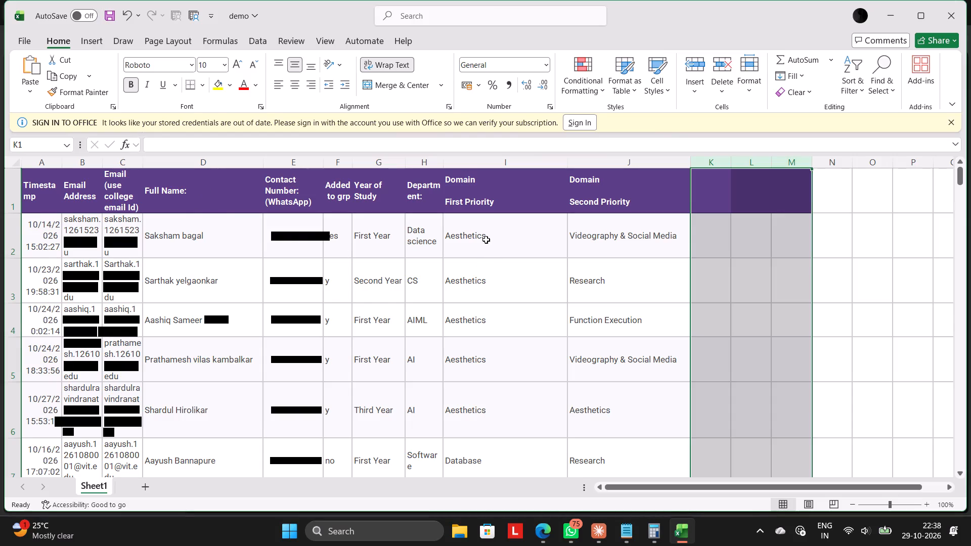
pyautogui.scroll(-1, 487, 239)
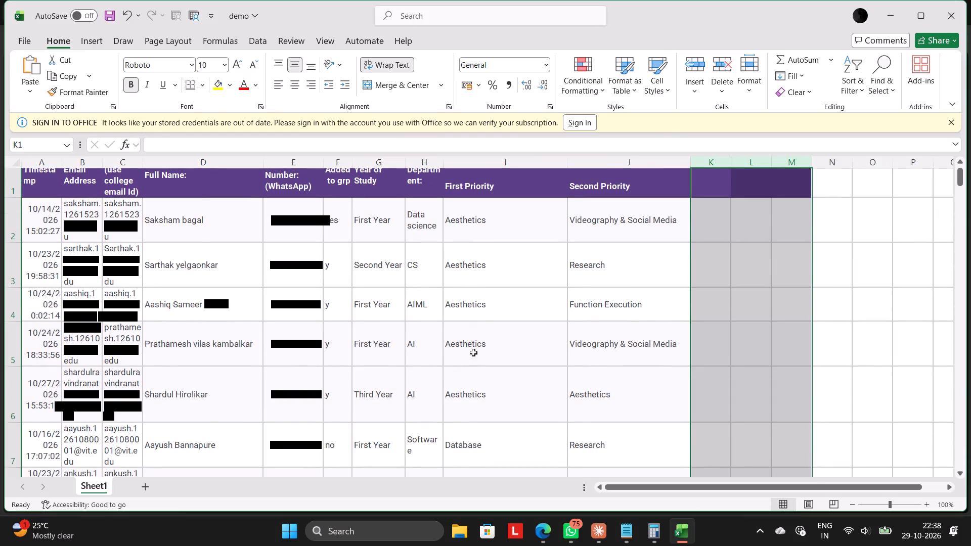
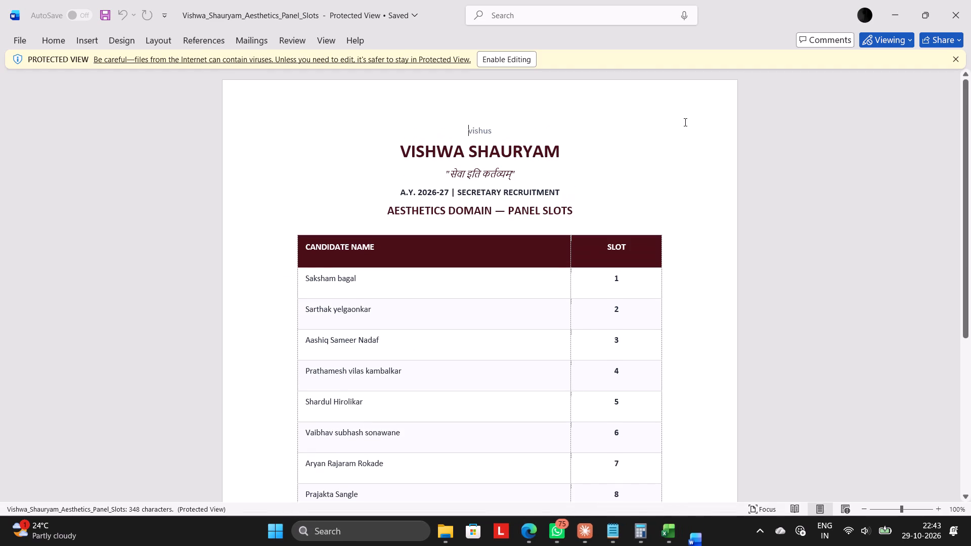
# Enable editing of the Vishwa_Shauryam_Aesthetics_Panel_Slots document.
pyautogui.click(506, 58)
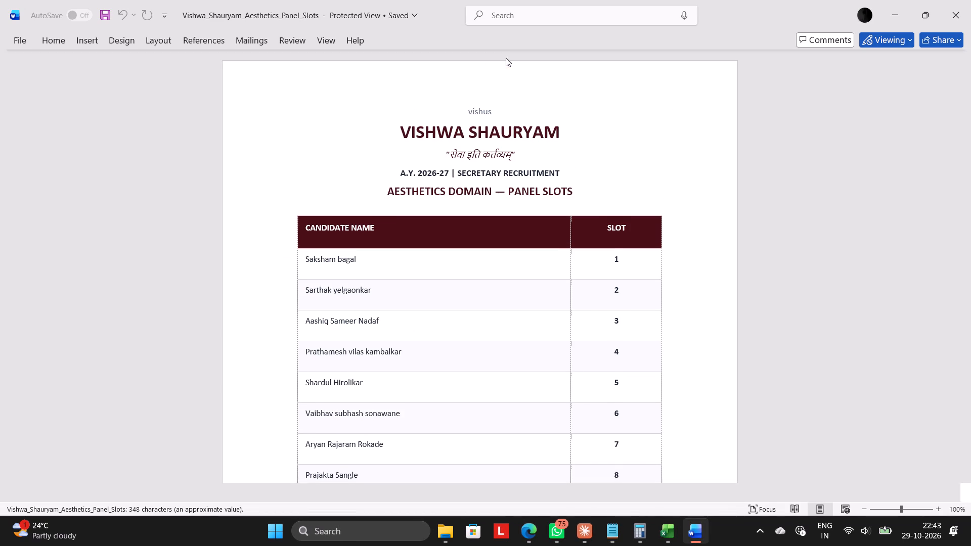
# Examine the document's heading and the full candidate slot table, dismissing the Office activation wizard.
pyautogui.scroll(-1, 499, 266)
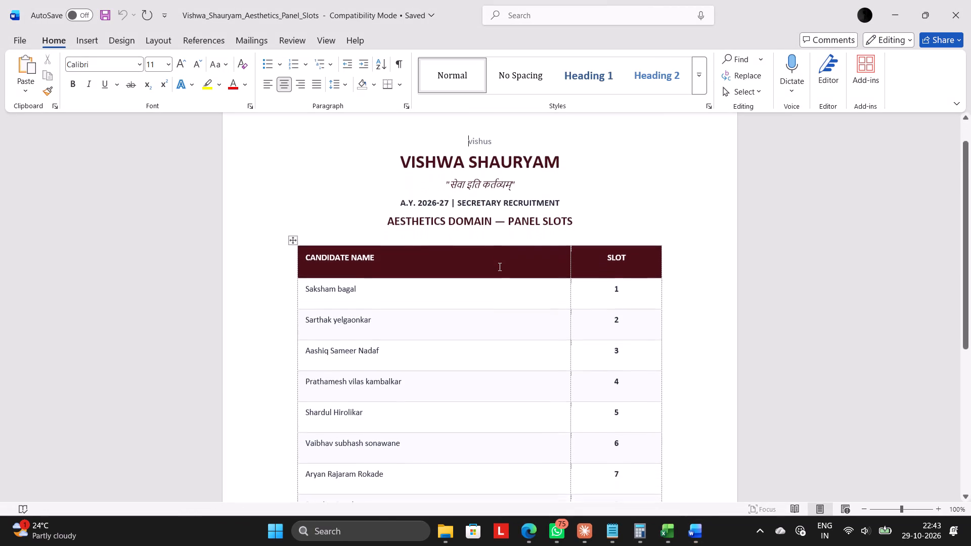
pyautogui.scroll(-2, 499, 266)
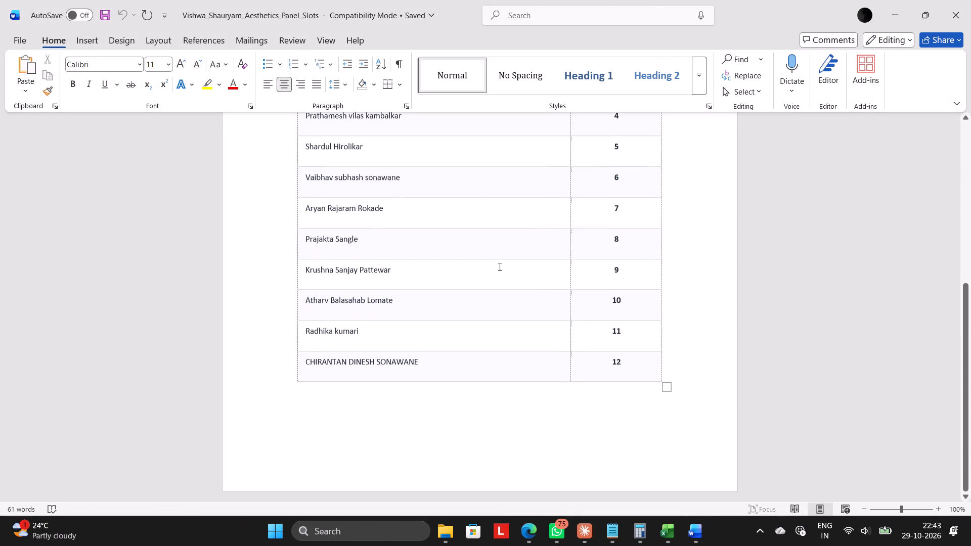
pyautogui.scroll(-1, 499, 266)
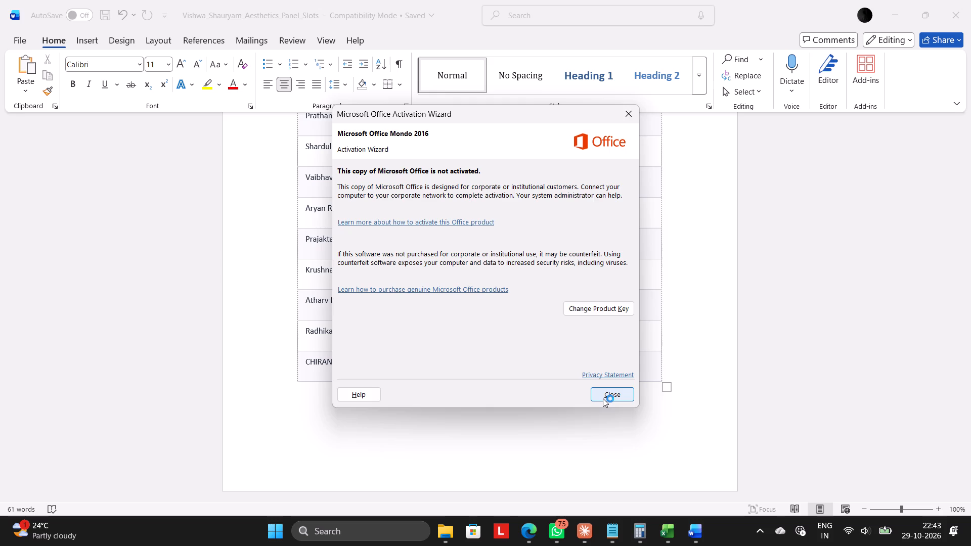
pyautogui.click(603, 398)
pyautogui.scroll(3, 578, 423)
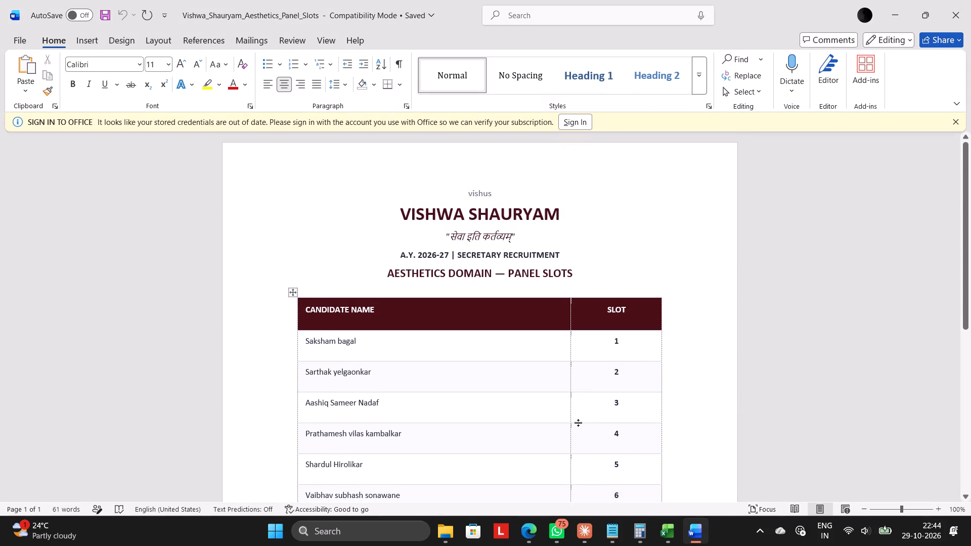
pyautogui.scroll(-1, 484, 405)
pyautogui.scroll(1, 484, 405)
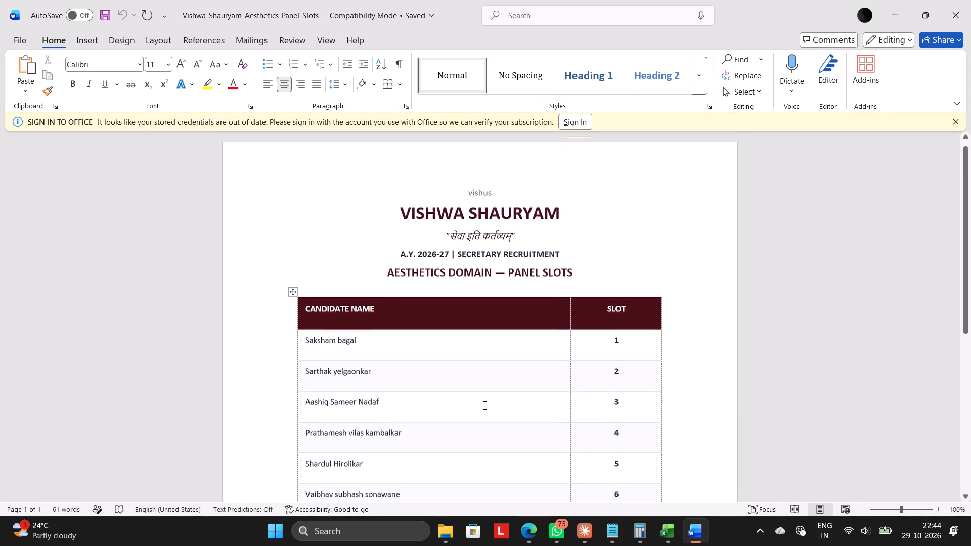
pyautogui.scroll(1, 484, 405)
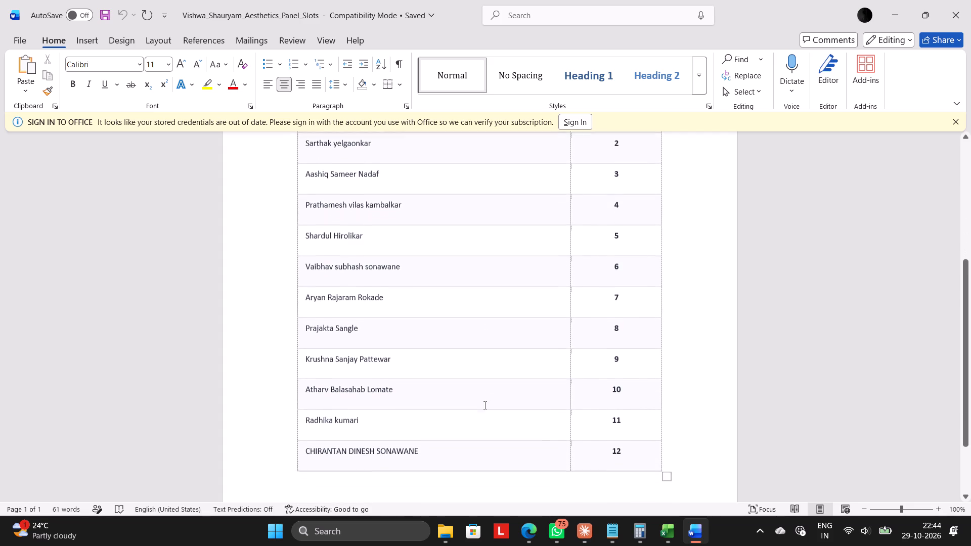
pyautogui.scroll(1, 484, 405)
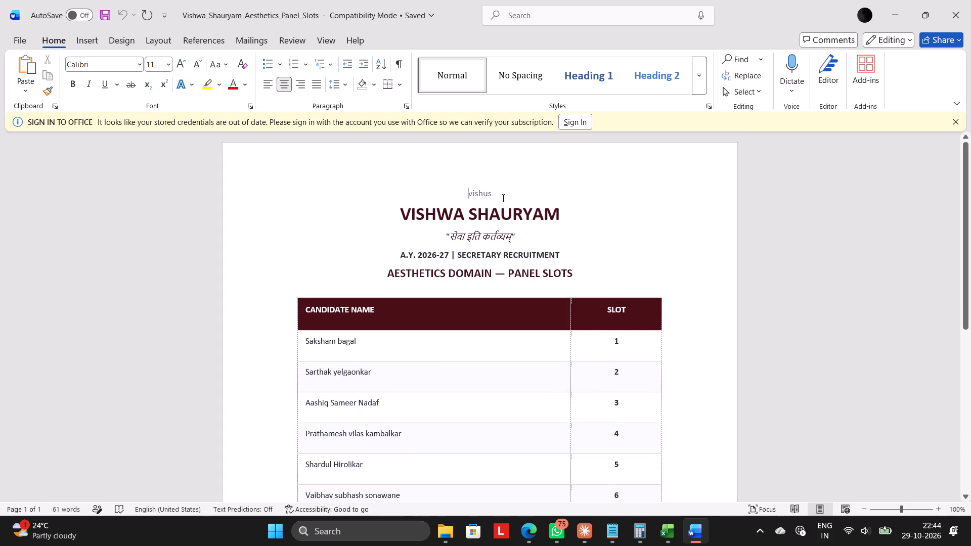
# Delete the stray "vishus" line above the VISHWA SHAURYAM heading.
pyautogui.moveTo(496, 192); pyautogui.dragTo(464, 192)
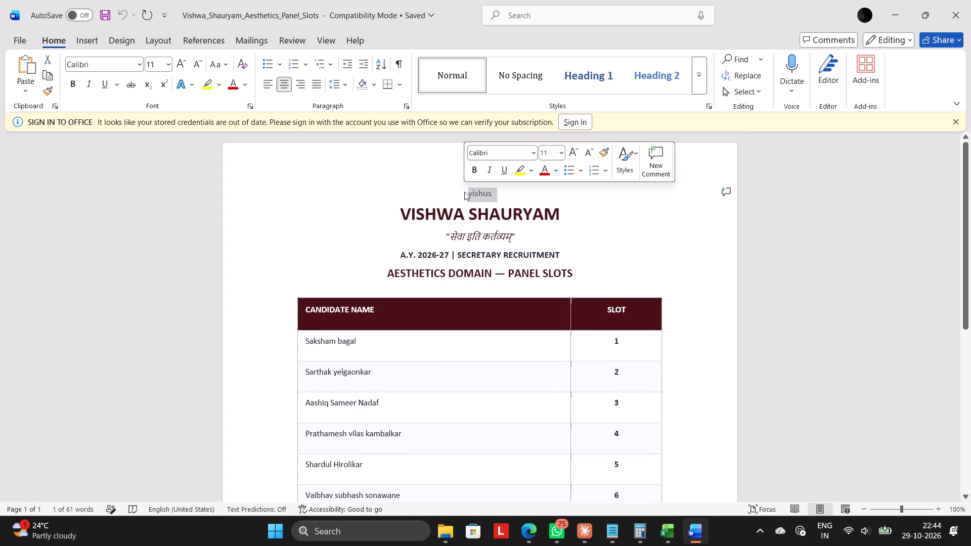
pyautogui.press('Delete')
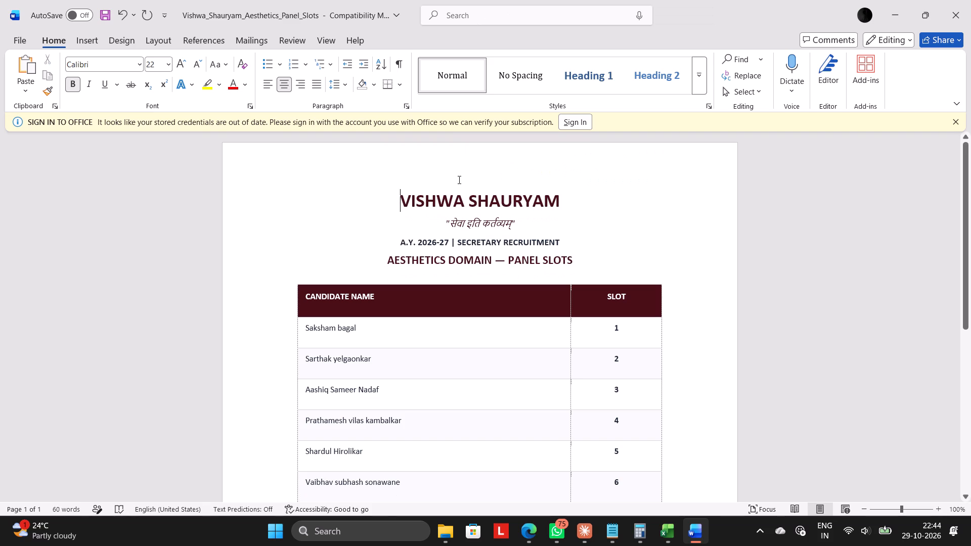
pyautogui.click(458, 179)
# Copy the recent "logo with white bg" image from File Explorer and paste it on a new line below the Sanskrit tagline in Word.
pyautogui.click(442, 545)
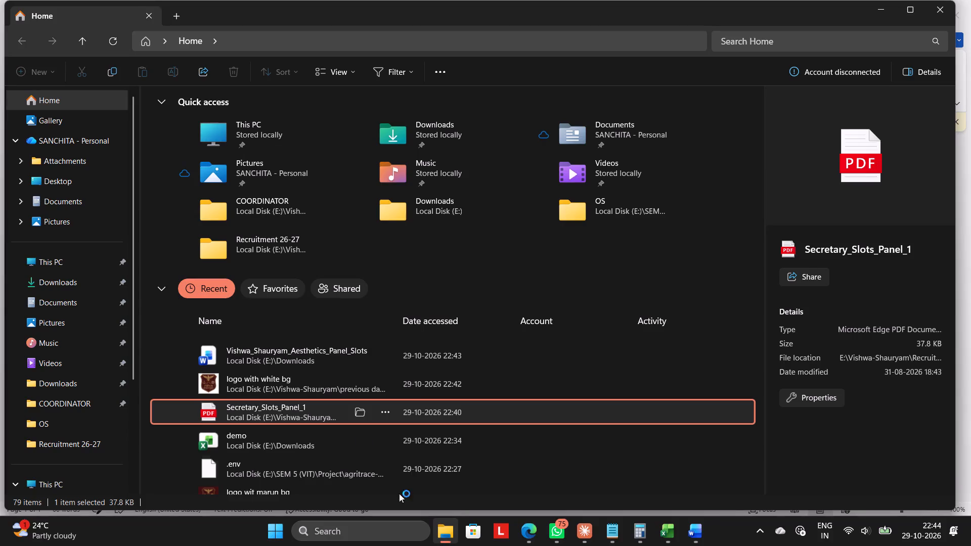
pyautogui.rightClick(276, 372)
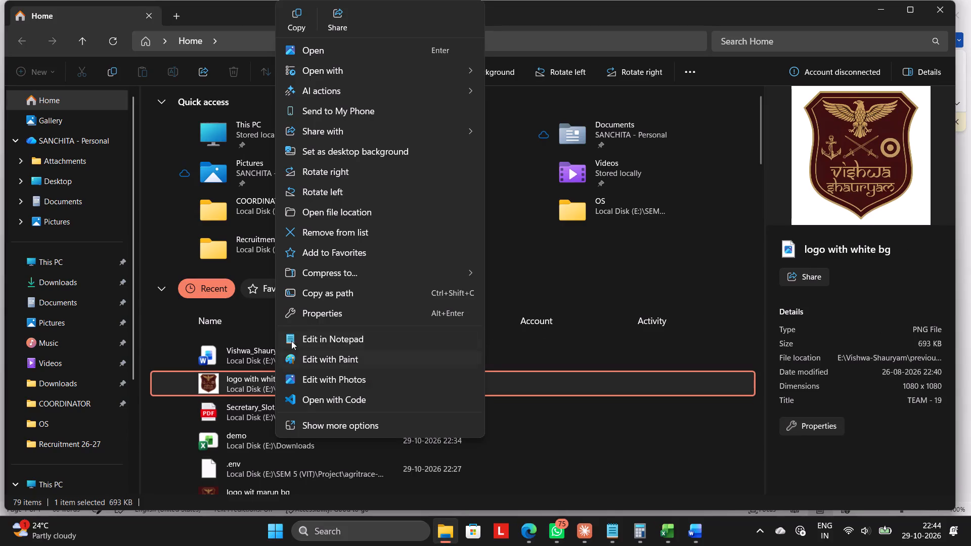
pyautogui.click(303, 15)
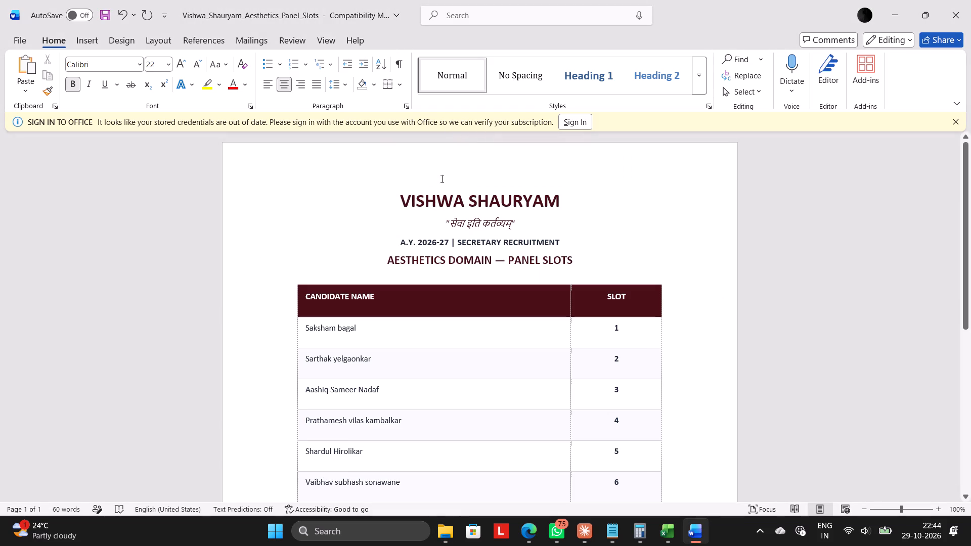
pyautogui.click(402, 191)
pyautogui.click(568, 204)
pyautogui.click(416, 177)
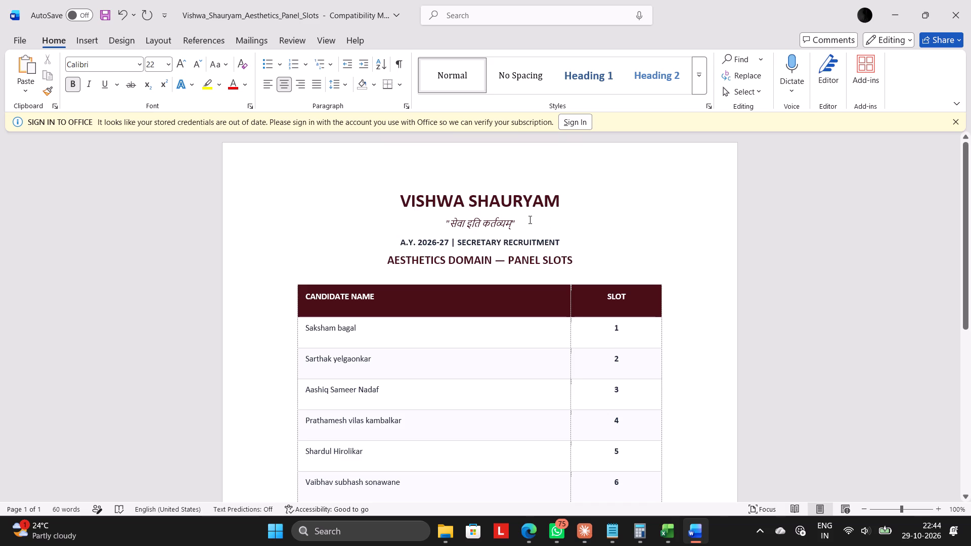
pyautogui.click(528, 219)
pyautogui.click(400, 244)
pyautogui.click(528, 220)
pyautogui.press('Return')
pyautogui.hotkey('ctrl', 'v')
# Shrink the pasted logo proportionally to a small emblem between the Sanskrit tagline and the A.Y. 2026-27 line.
pyautogui.click(509, 230)
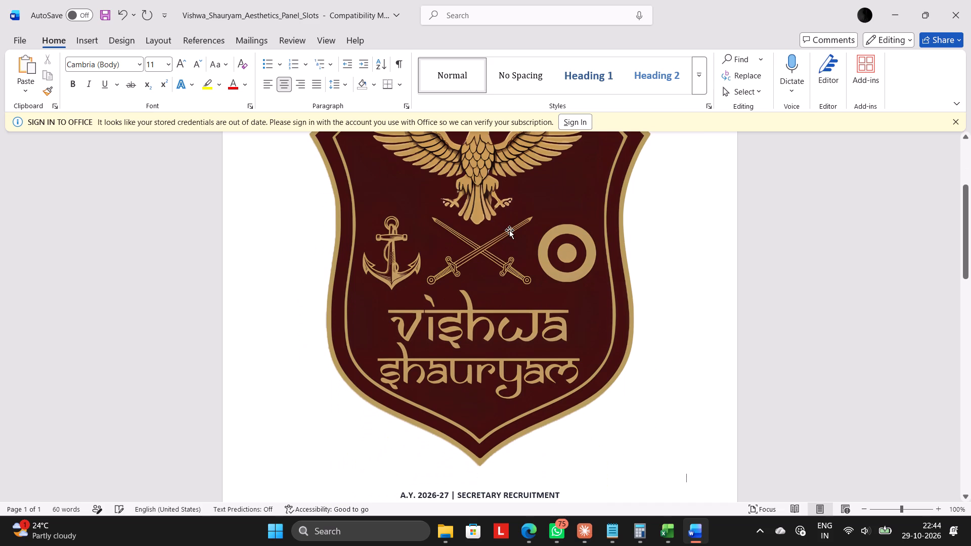
pyautogui.scroll(1, 509, 230)
pyautogui.keyDown('ctrl'); pyautogui.scroll(-1, 509, 230); pyautogui.keyUp('ctrl')
pyautogui.keyDown('ctrl'); pyautogui.scroll(1, 509, 230); pyautogui.keyUp('ctrl')
pyautogui.rightClick(509, 230)
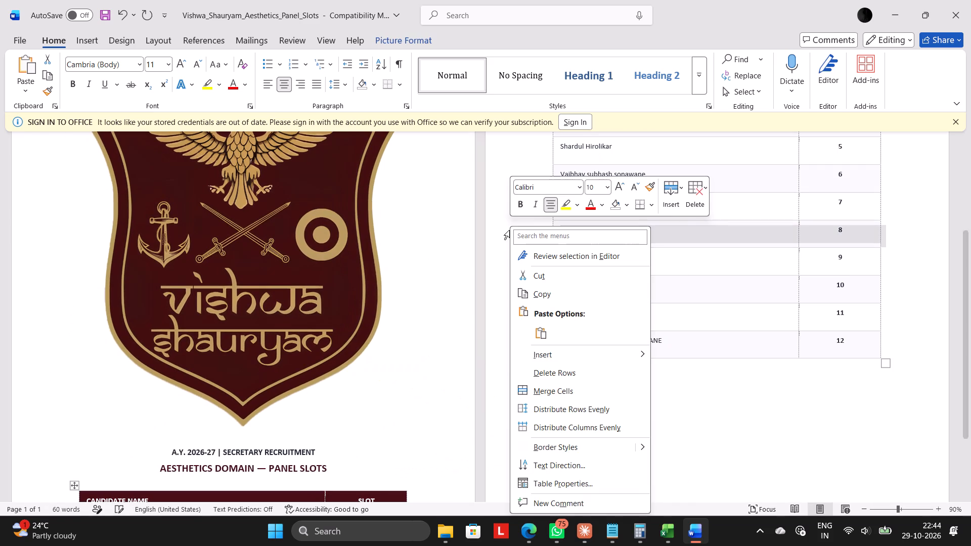
pyautogui.click(324, 323)
pyautogui.click(326, 381)
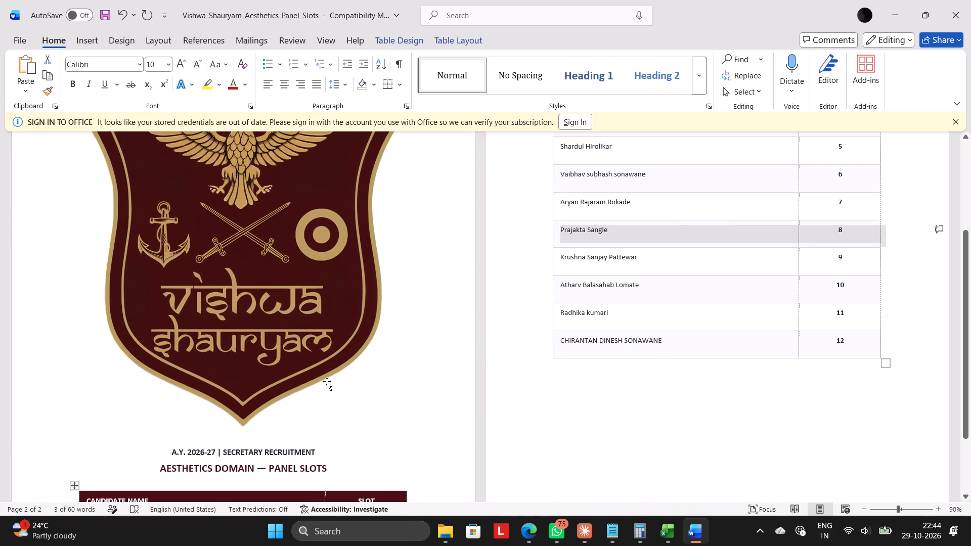
pyautogui.moveTo(428, 439); pyautogui.dragTo(389, 361)
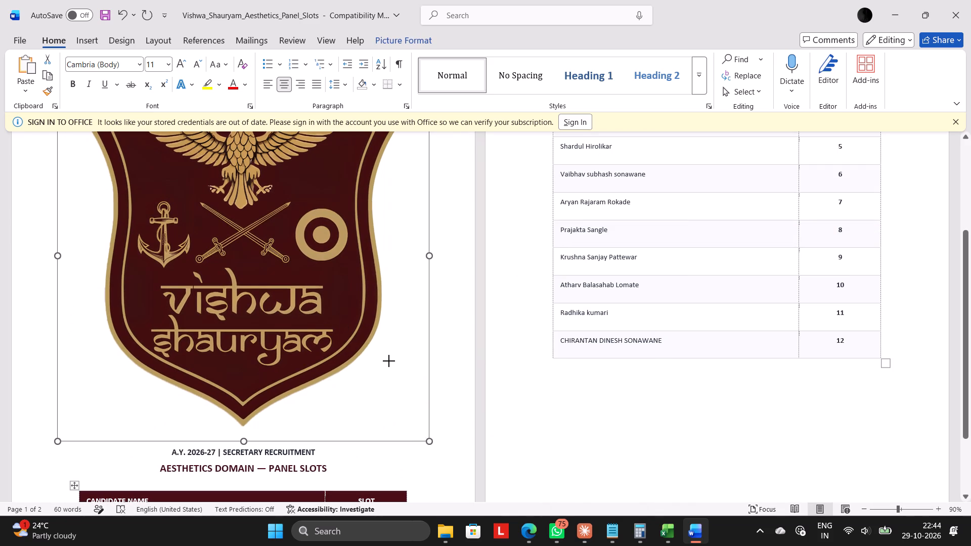
pyautogui.moveTo(389, 361); pyautogui.dragTo(311, 104)
pyautogui.moveTo(367, 320); pyautogui.dragTo(246, 127)
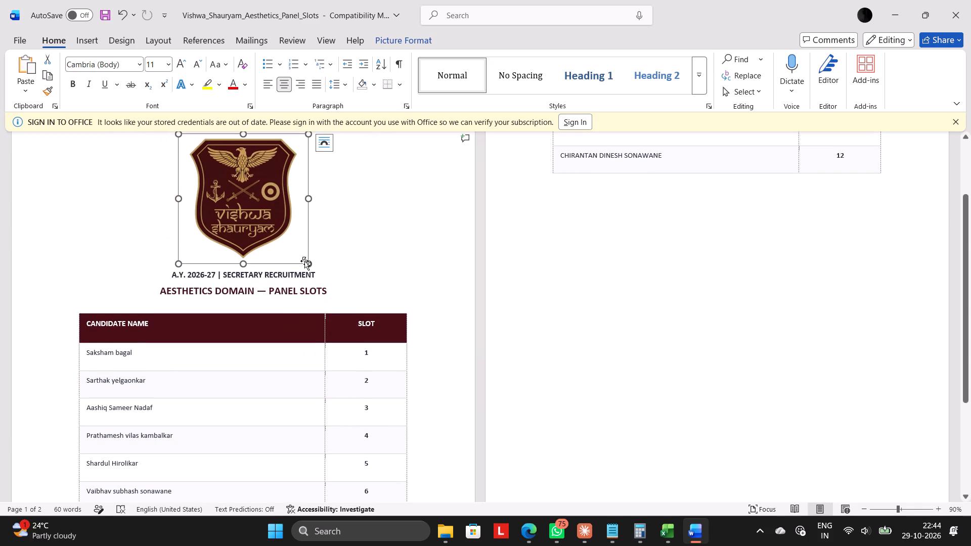
pyautogui.moveTo(306, 261); pyautogui.dragTo(264, 202)
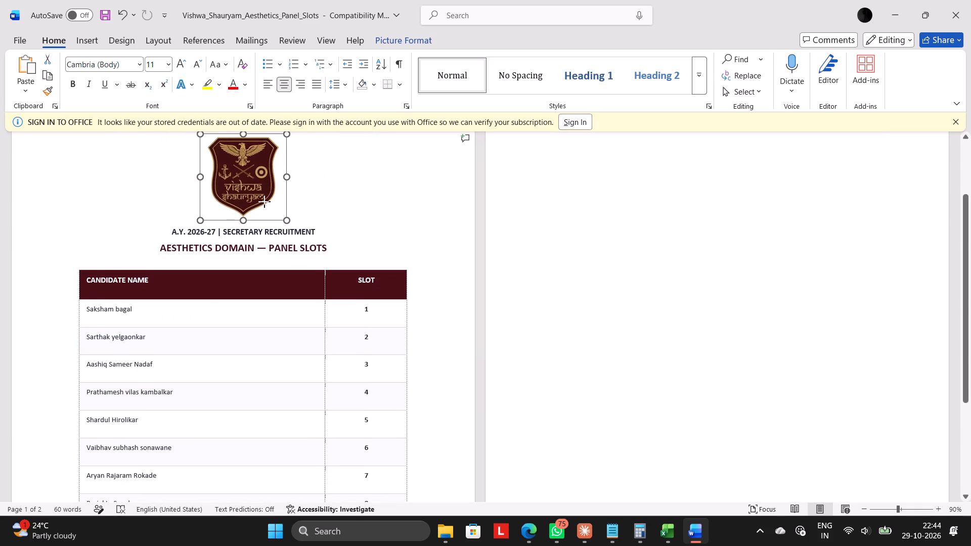
pyautogui.scroll(1, 363, 188)
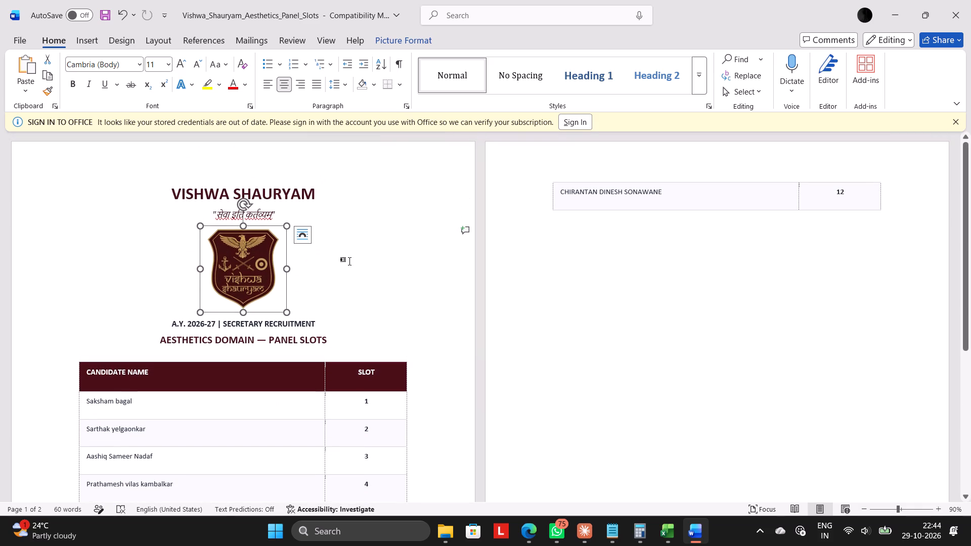
pyautogui.moveTo(285, 310); pyautogui.dragTo(272, 299)
pyautogui.click(328, 284)
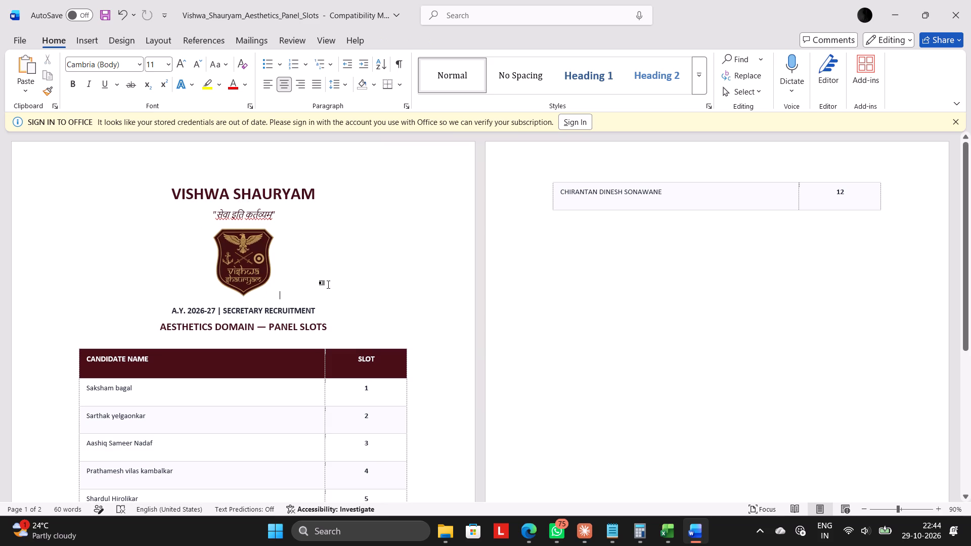
# Check the table's page layout, then enlarge the logo slightly, keeping its proportions.
pyautogui.scroll(1, 289, 277)
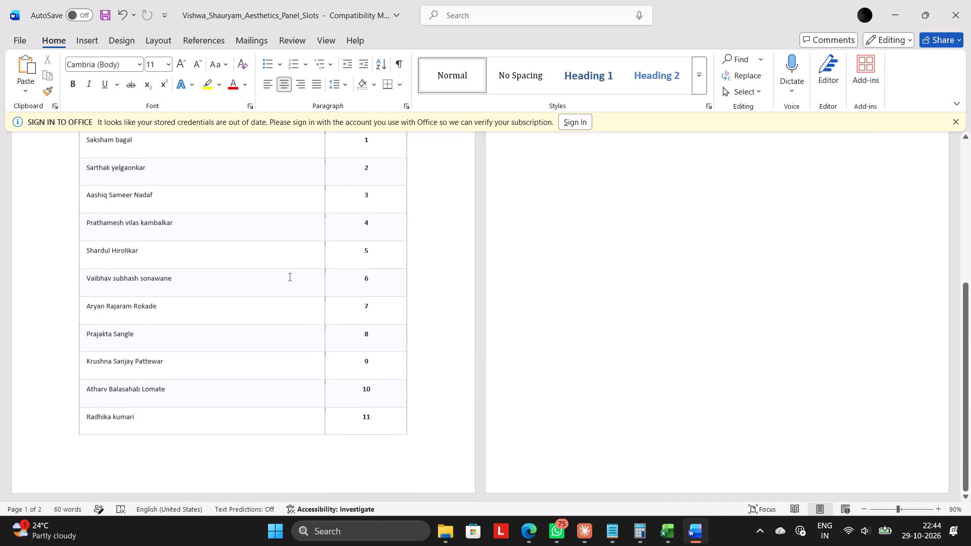
pyautogui.scroll(1, 289, 277)
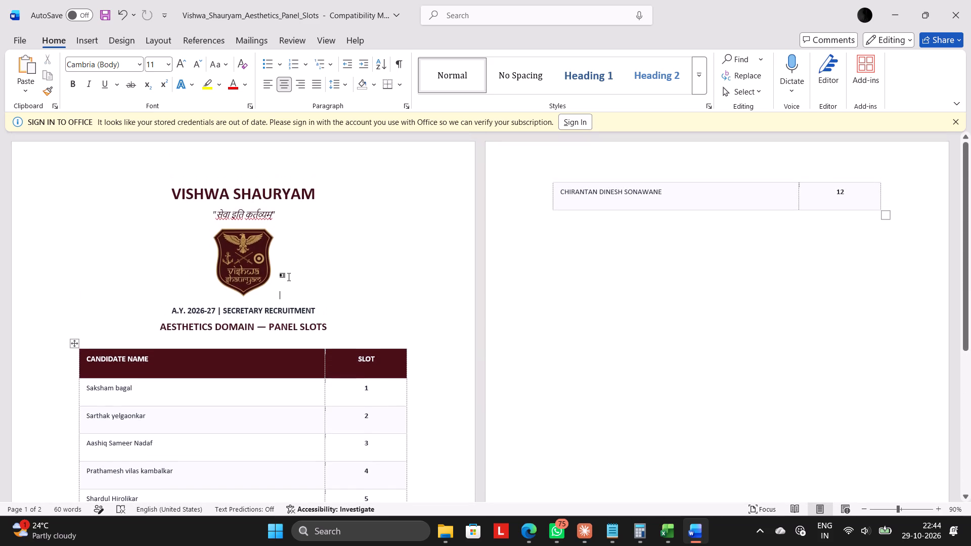
pyautogui.scroll(1, 289, 277)
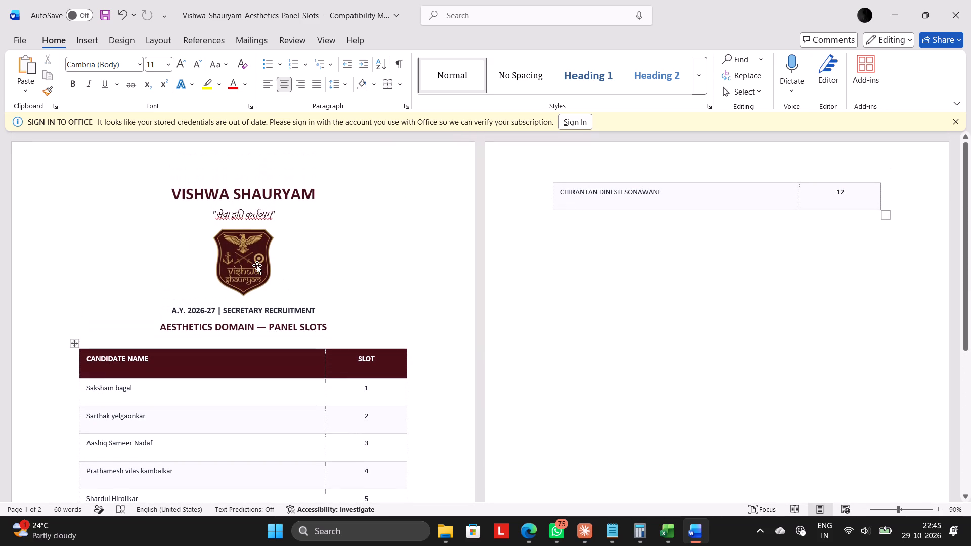
pyautogui.click(256, 265)
pyautogui.moveTo(281, 299); pyautogui.dragTo(296, 311)
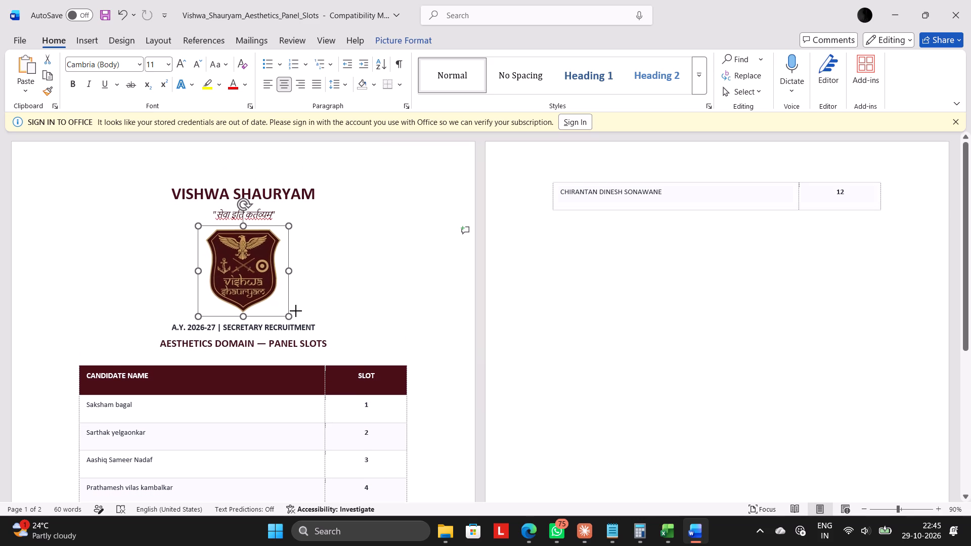
pyautogui.moveTo(296, 311); pyautogui.dragTo(302, 314)
pyautogui.click(348, 215)
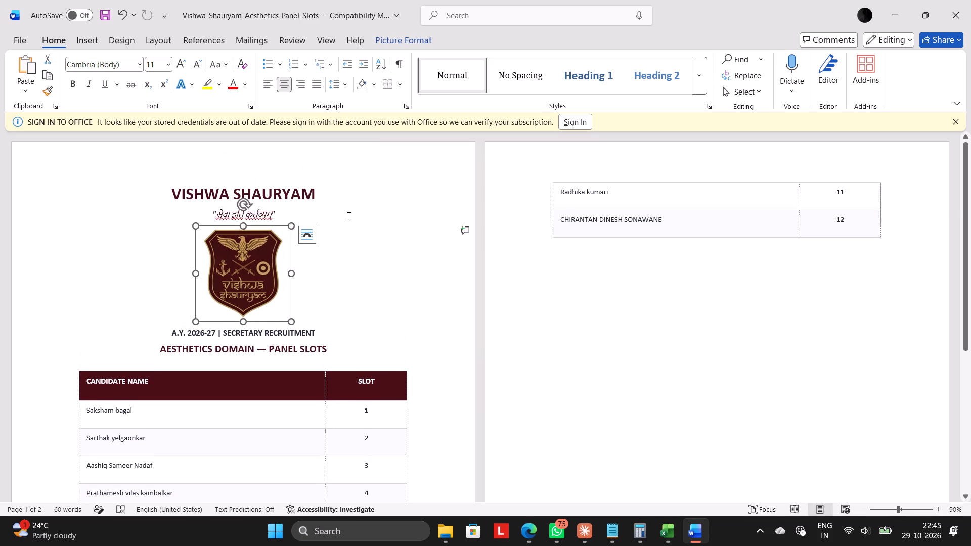
# Add a blank line between the logo and the "A.Y. 2026-27 | SECRETARY RECRUITMENT" line.
pyautogui.click(309, 320)
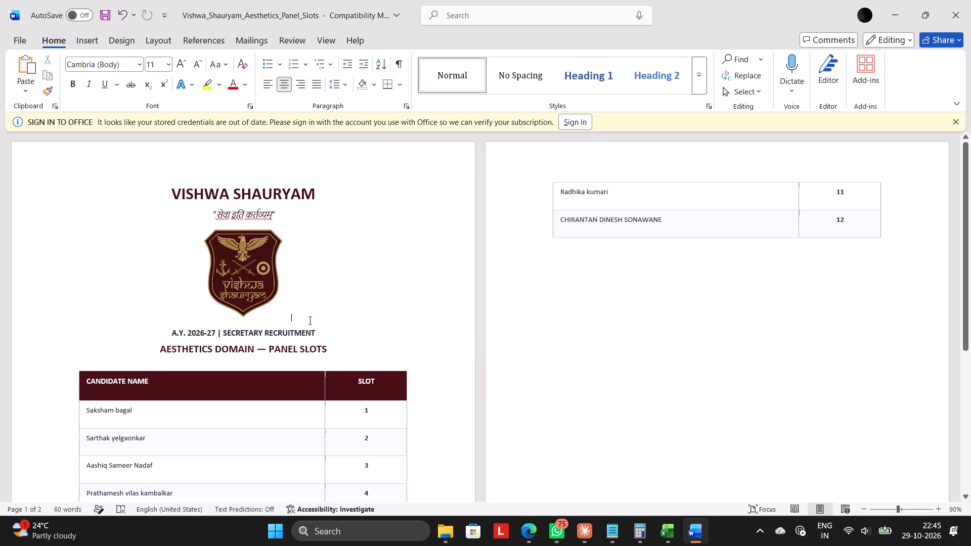
pyautogui.press('Return')
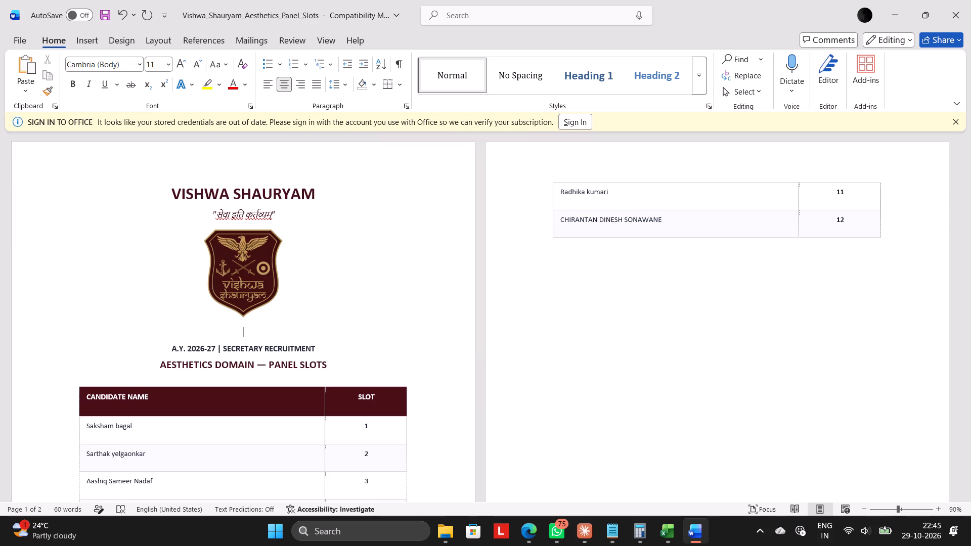
# Add a blank line between the Sanskrit tagline and the logo.
pyautogui.click(295, 216)
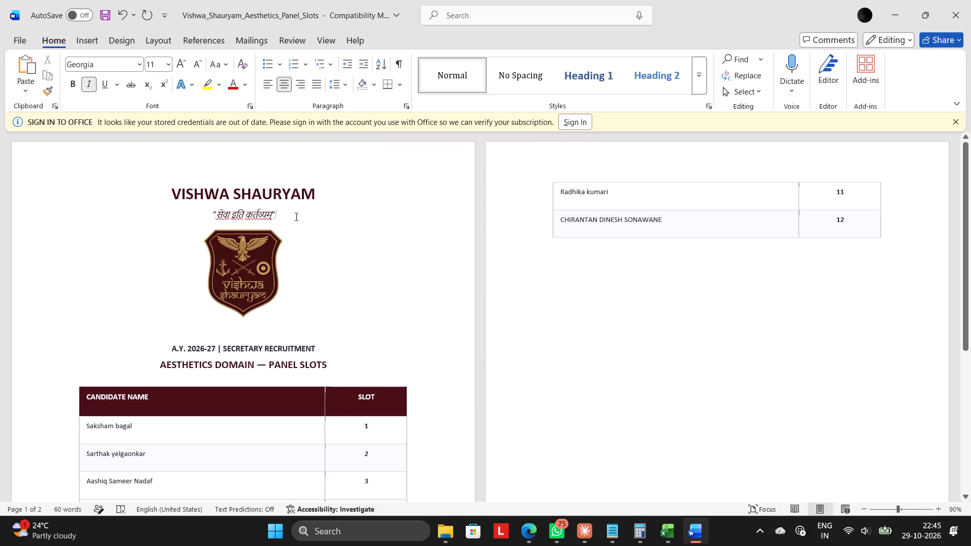
pyautogui.press('Return')
pyautogui.scroll(1, 370, 350)
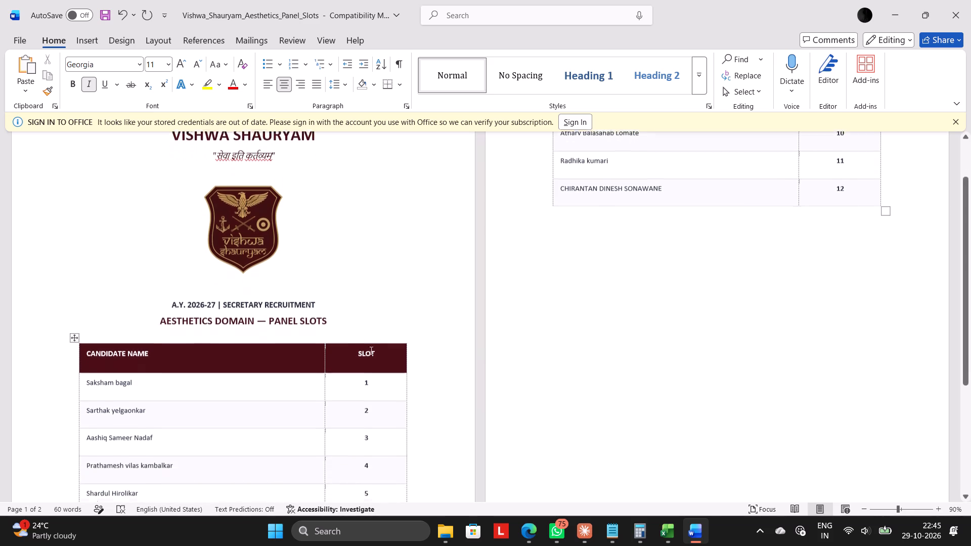
pyautogui.scroll(1, 370, 350)
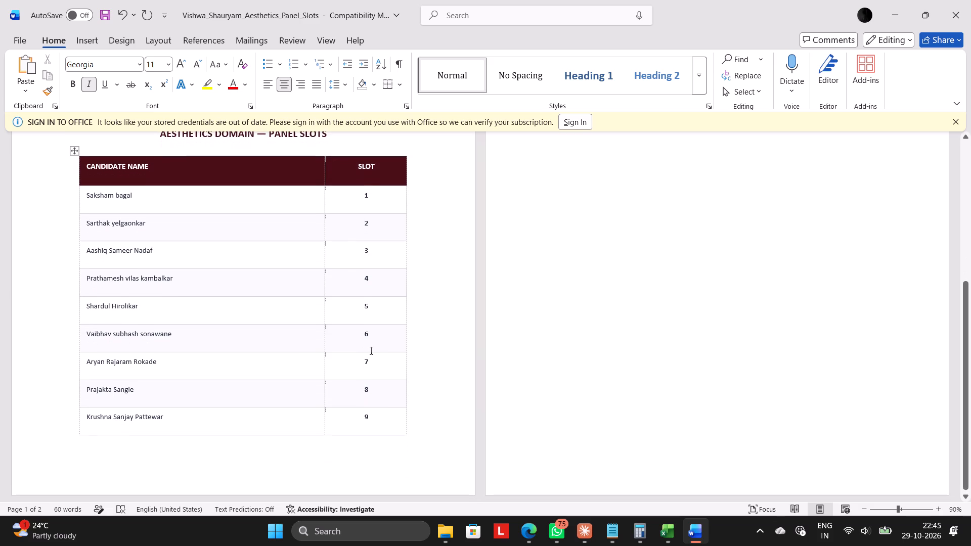
pyautogui.scroll(1, 370, 350)
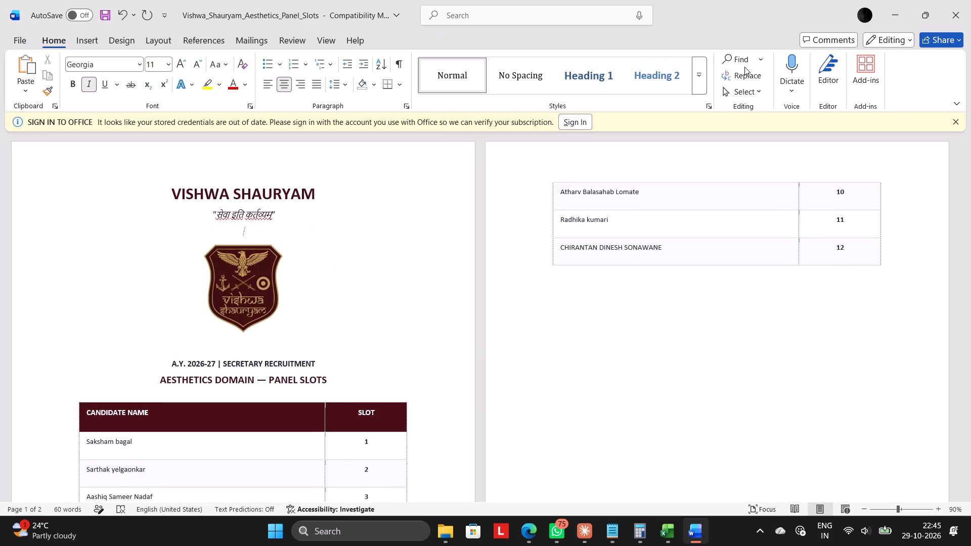
# Apply a dark red box page border, 1½ pt wide in a thick-and-thin line style, to the whole document.
pyautogui.click(126, 35)
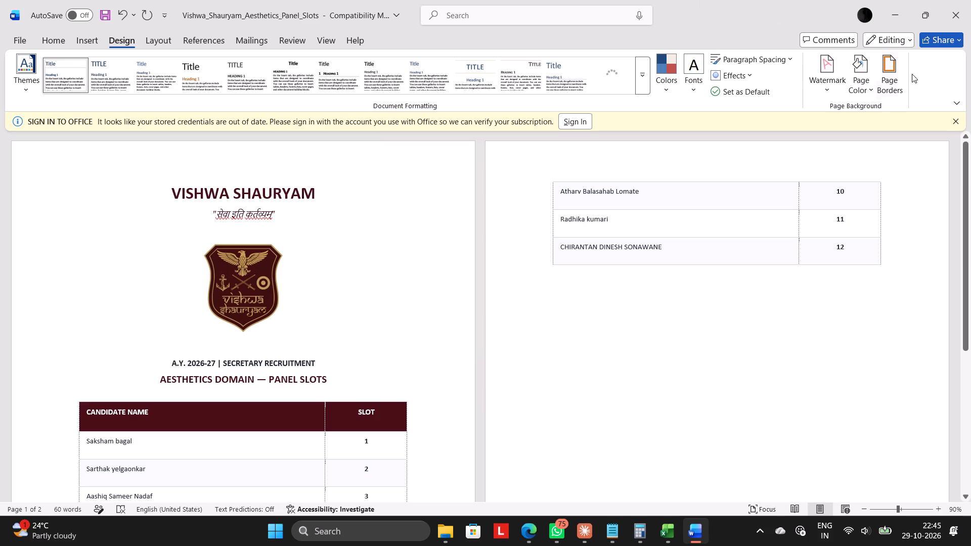
pyautogui.click(895, 83)
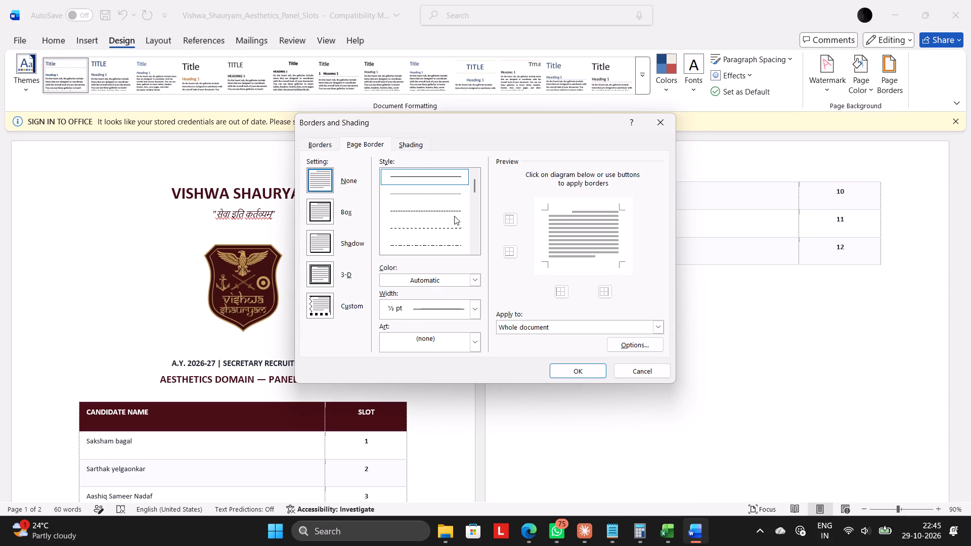
pyautogui.moveTo(473, 184); pyautogui.dragTo(473, 191)
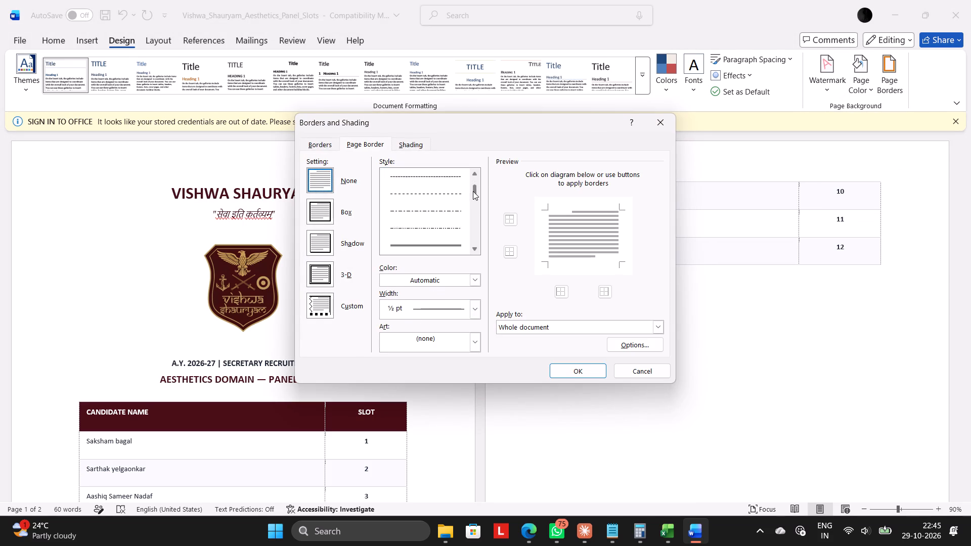
pyautogui.moveTo(473, 191); pyautogui.dragTo(473, 198)
pyautogui.click(448, 226)
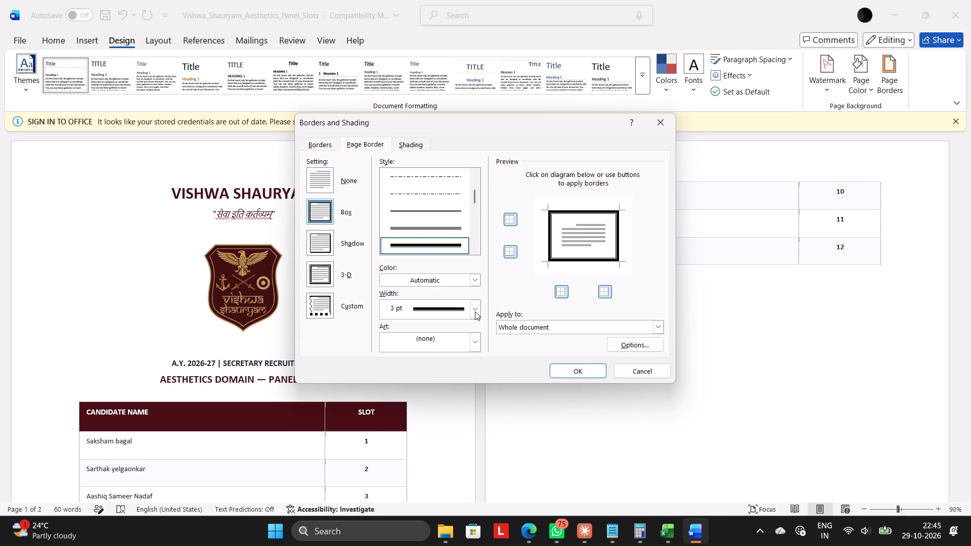
pyautogui.click(475, 311)
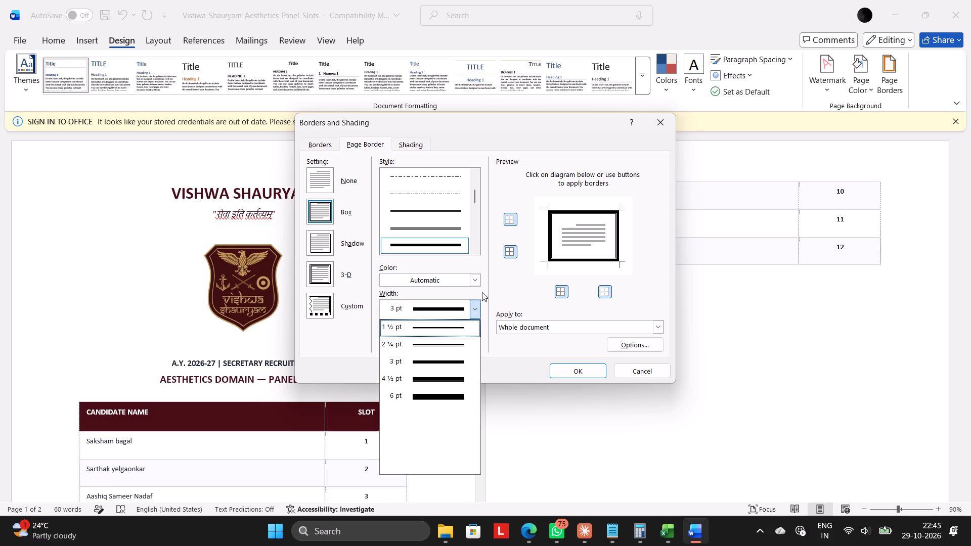
pyautogui.click(447, 328)
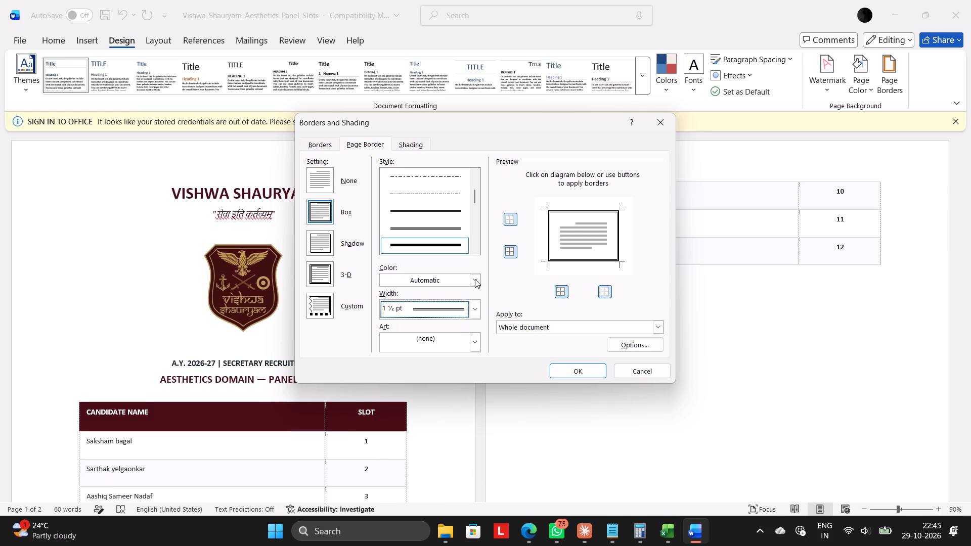
pyautogui.click(475, 279)
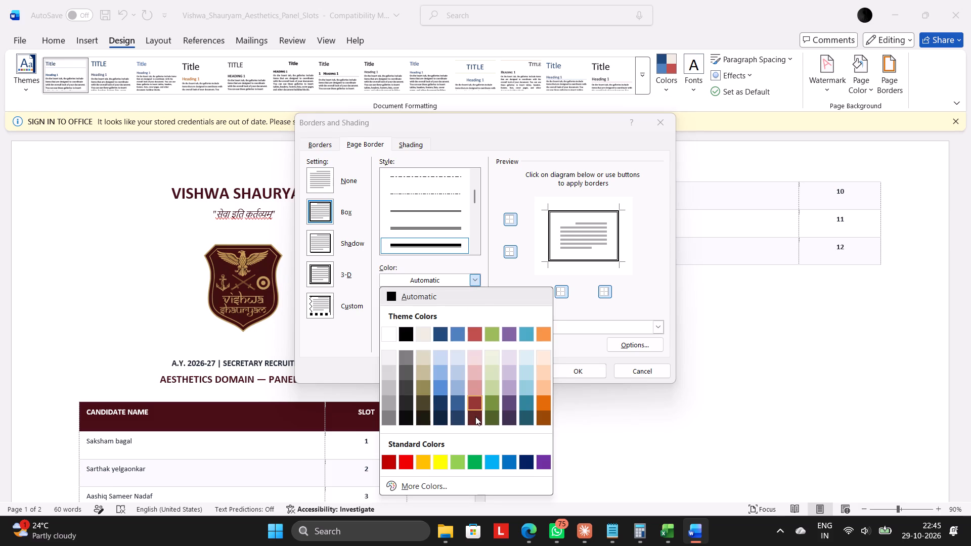
pyautogui.click(475, 417)
pyautogui.click(577, 368)
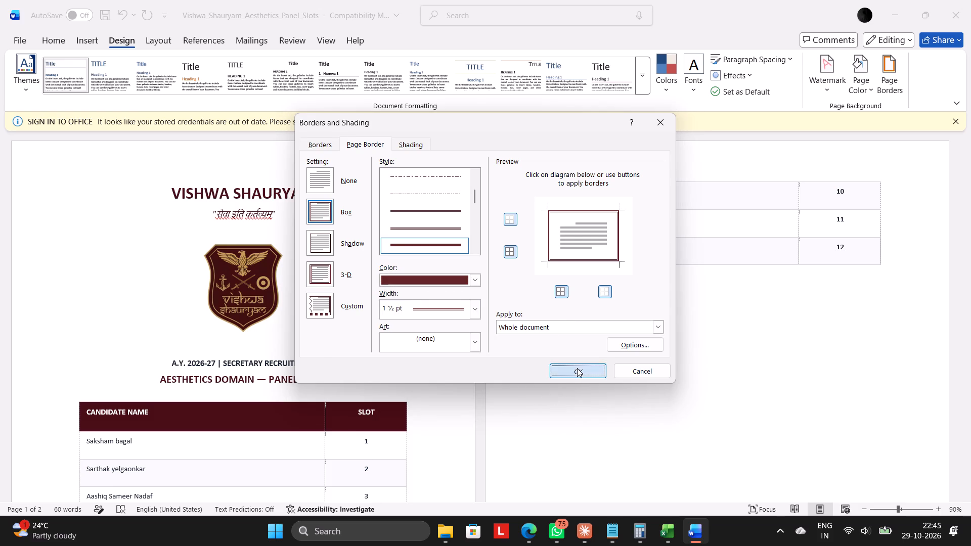
# Check how the page border frames the heading, logo and candidate table on both pages.
pyautogui.scroll(-1, 577, 368)
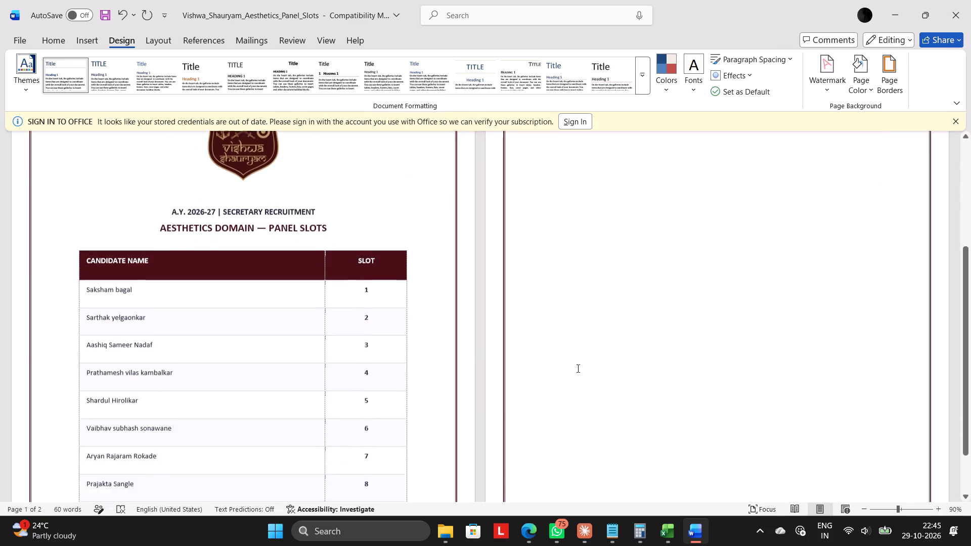
pyautogui.scroll(-2, 577, 368)
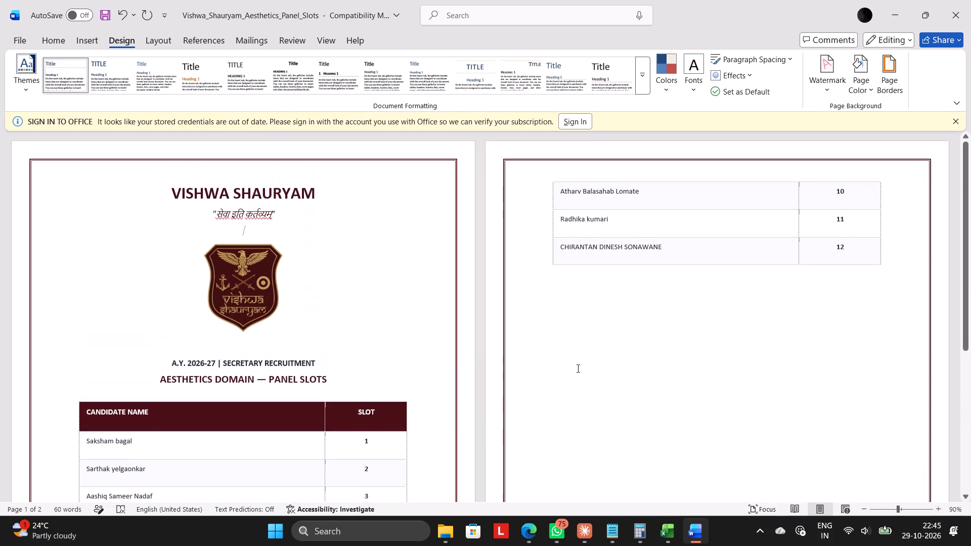
pyautogui.scroll(-1, 577, 368)
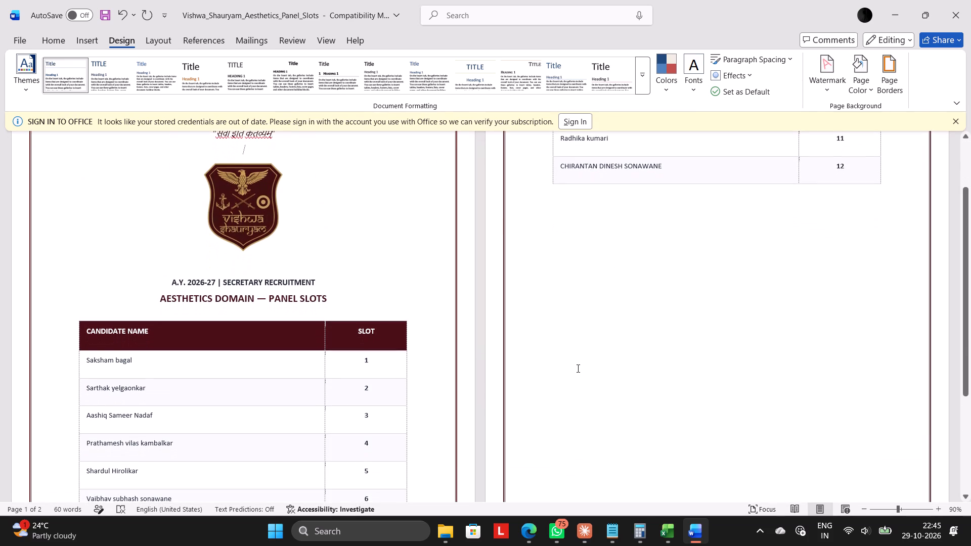
pyautogui.scroll(-1, 577, 368)
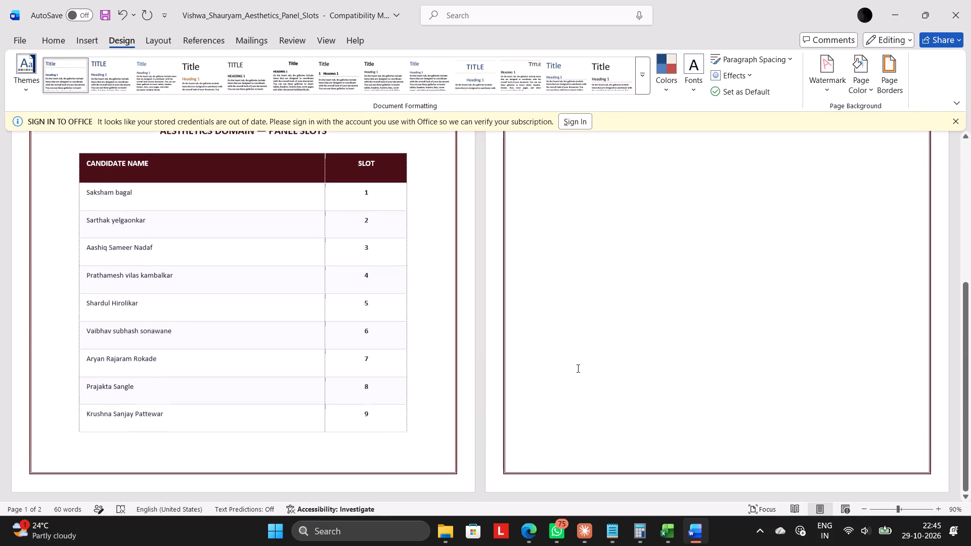
pyautogui.scroll(-1, 577, 368)
pyautogui.scroll(1, 577, 368)
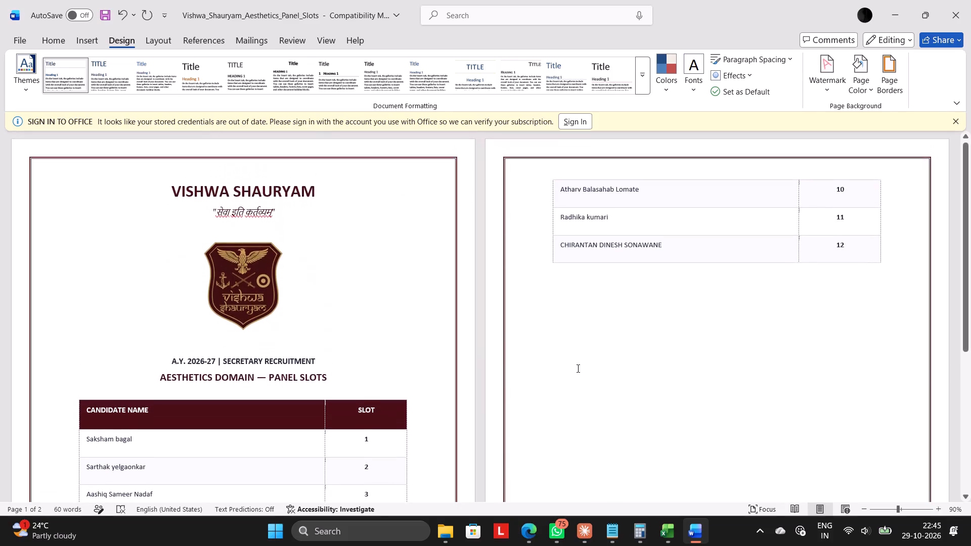
pyautogui.scroll(2, 577, 368)
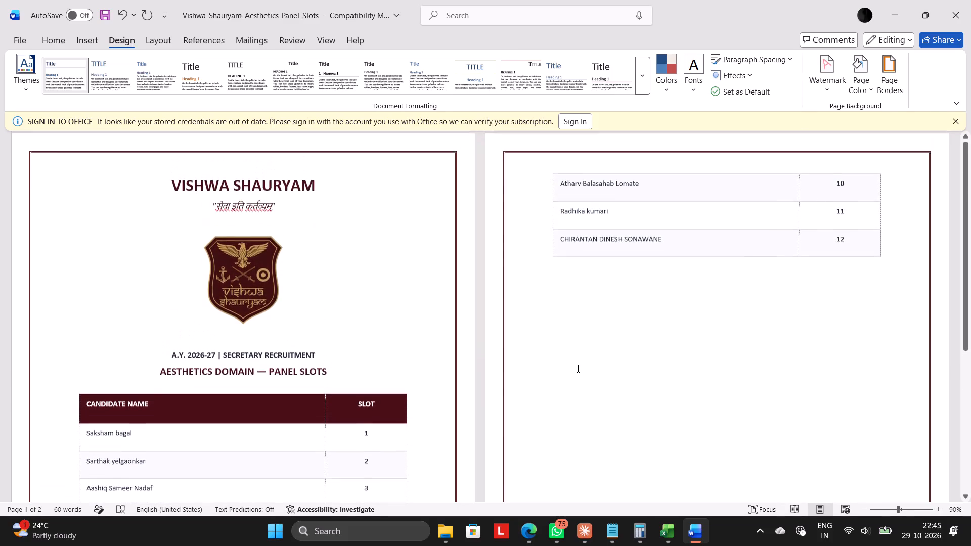
# Start saving a copy of the document in Vishwa-Shauryam > Recruitment 26-27 > COORDINATOR on Local Disk (E:).
pyautogui.click(19, 44)
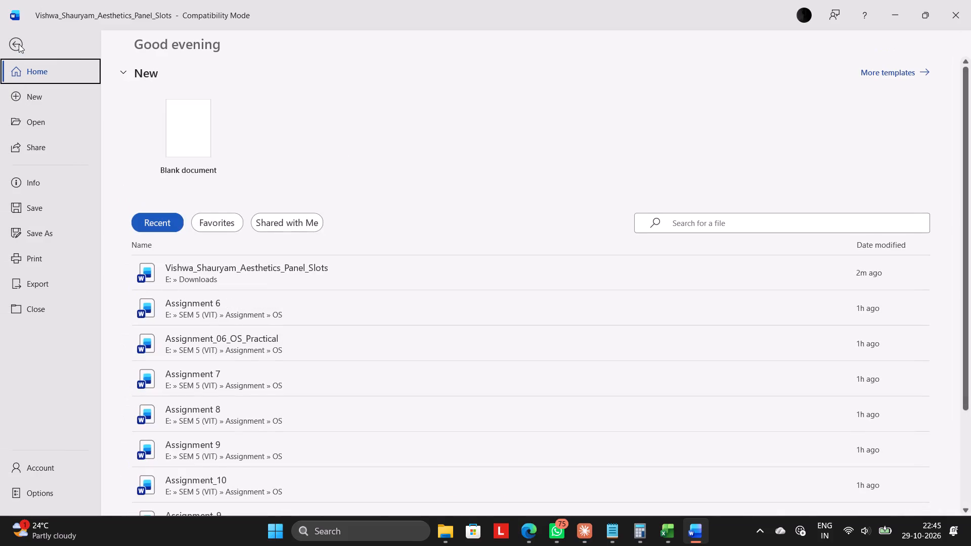
pyautogui.click(32, 234)
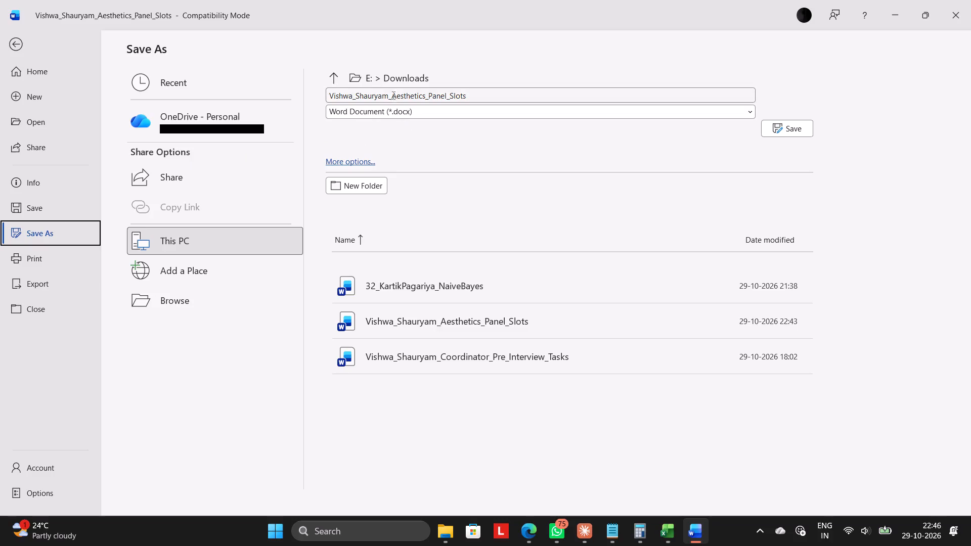
pyautogui.click(362, 165)
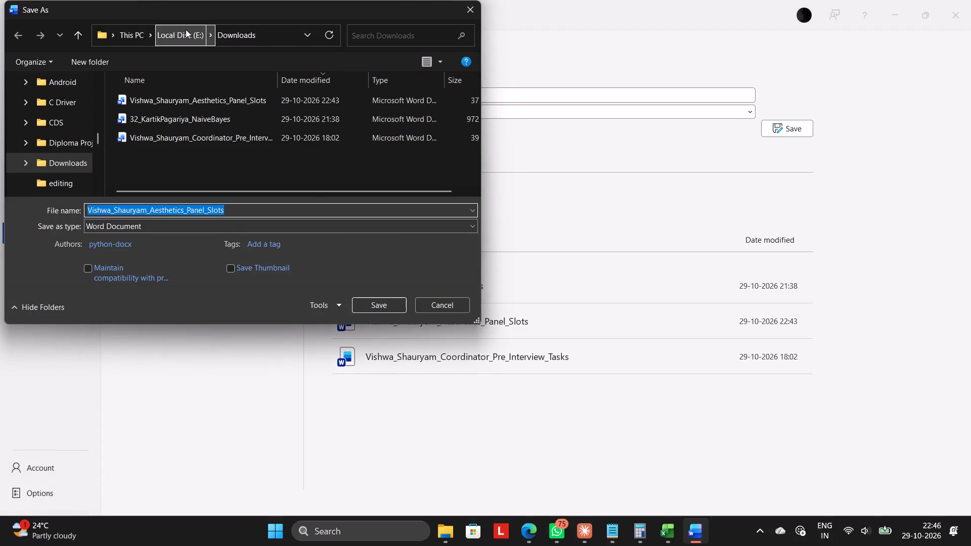
pyautogui.click(186, 29)
pyautogui.scroll(-1, 259, 117)
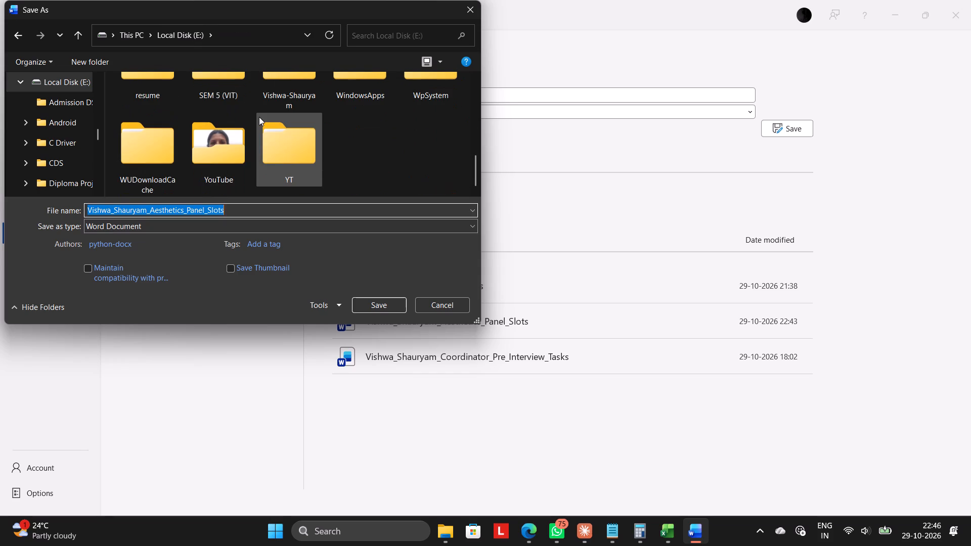
pyautogui.doubleClick(287, 95)
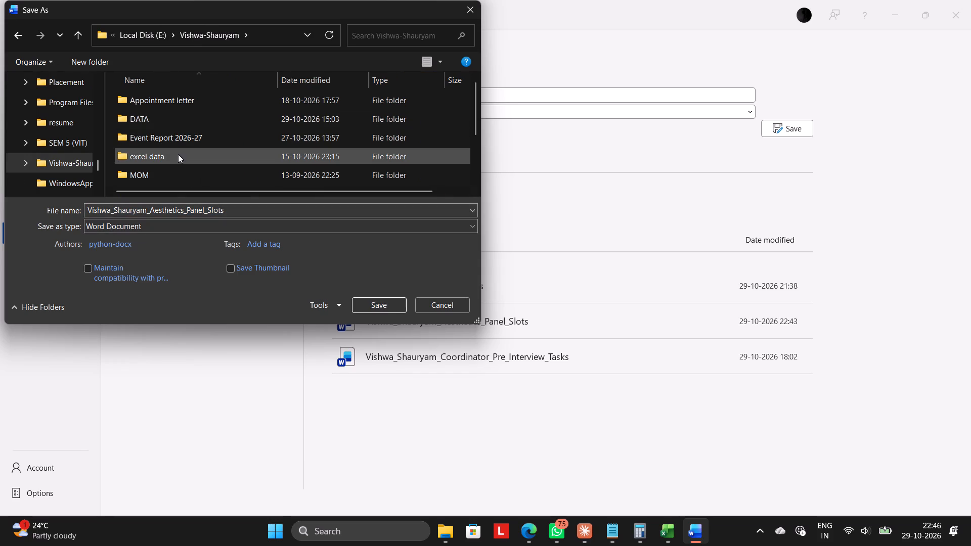
pyautogui.moveTo(475, 116); pyautogui.dragTo(475, 128)
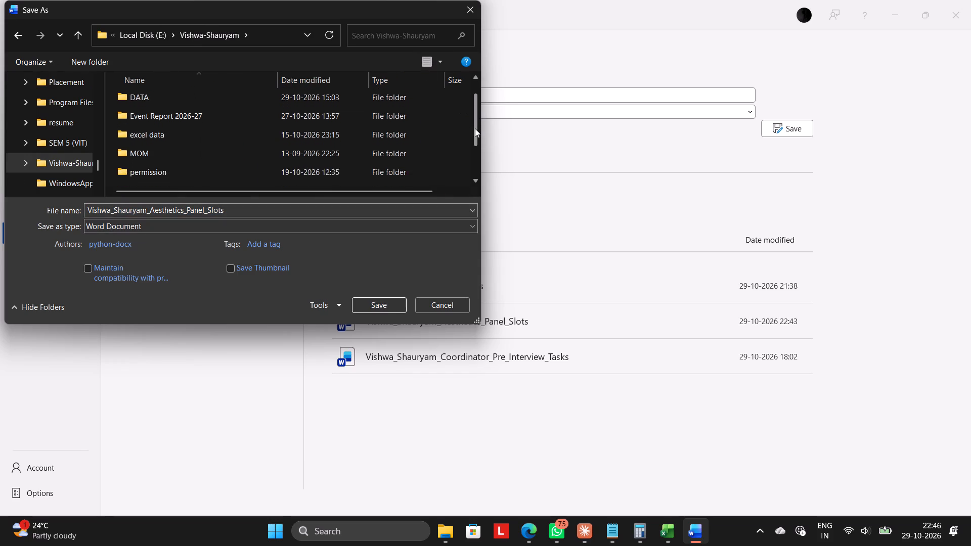
pyautogui.moveTo(475, 128); pyautogui.dragTo(475, 139)
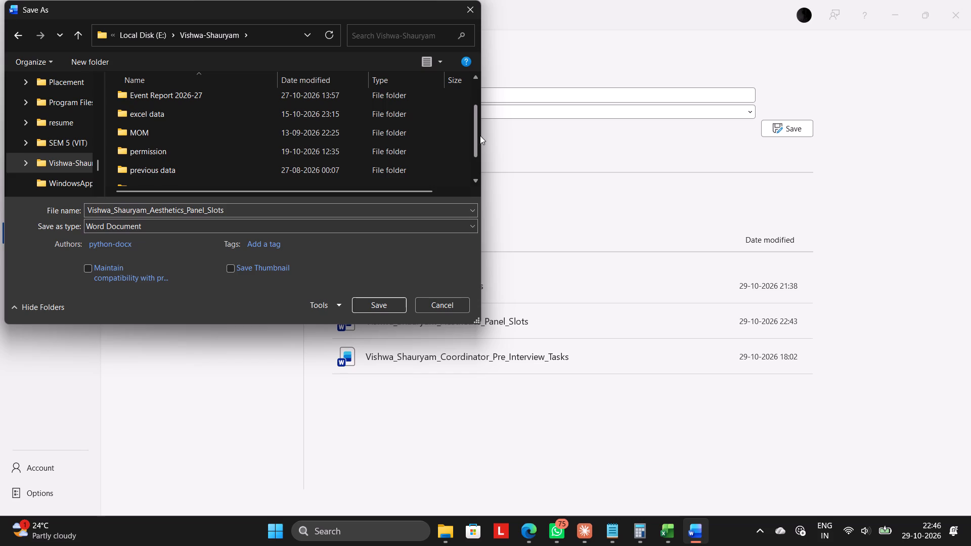
pyautogui.moveTo(480, 135); pyautogui.dragTo(480, 155)
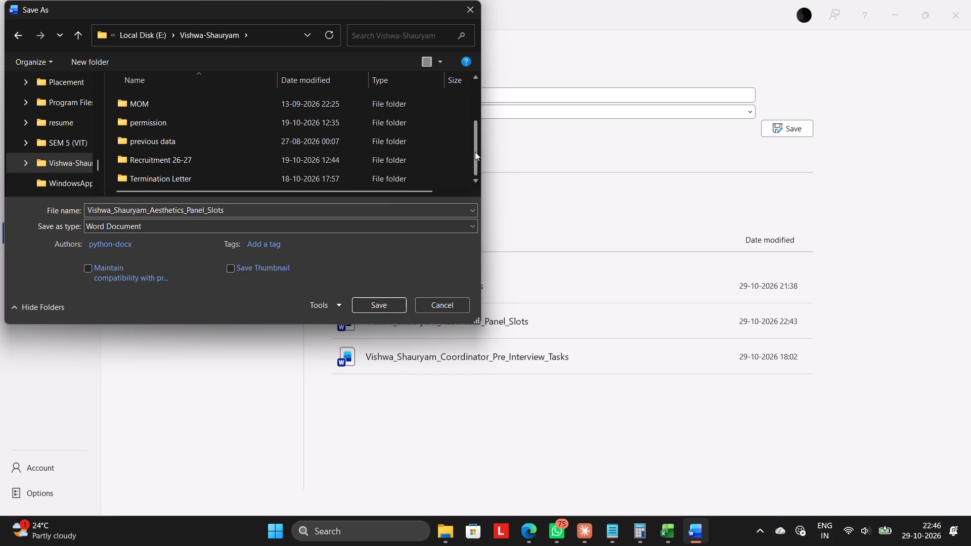
pyautogui.moveTo(475, 152); pyautogui.dragTo(470, 124)
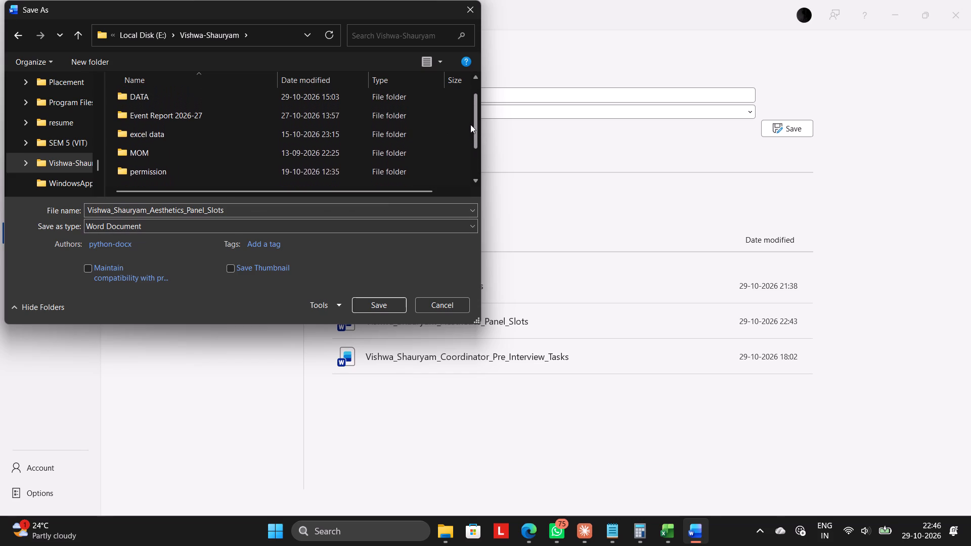
pyautogui.moveTo(470, 124); pyautogui.dragTo(470, 117)
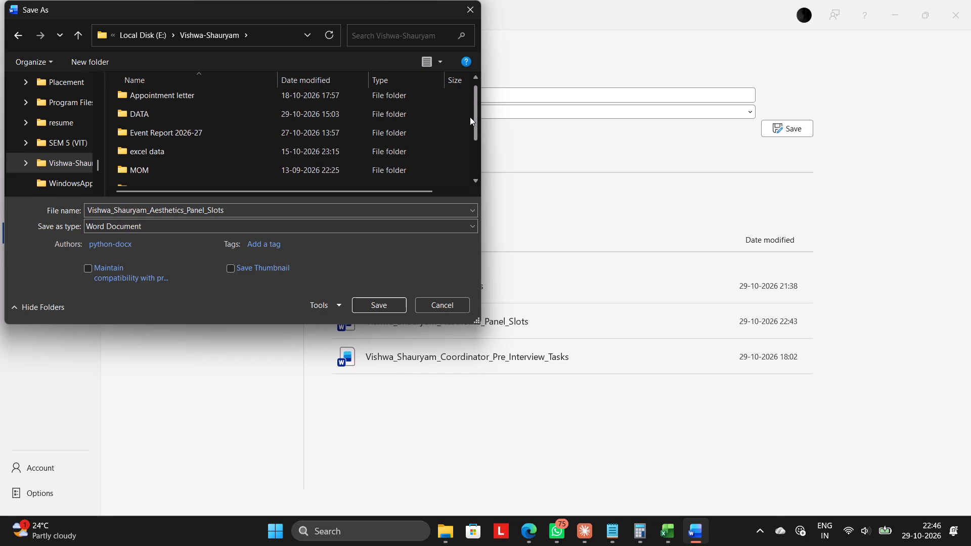
pyautogui.moveTo(470, 117); pyautogui.dragTo(469, 153)
pyautogui.doubleClick(182, 165)
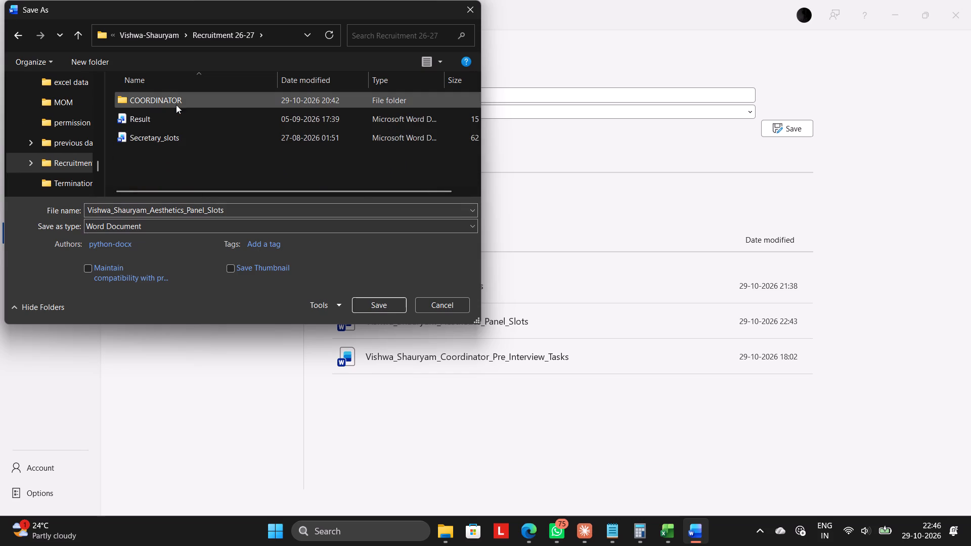
pyautogui.doubleClick(172, 99)
# Create a folder named Panel inside the COORDINATOR folder.
pyautogui.rightClick(190, 131)
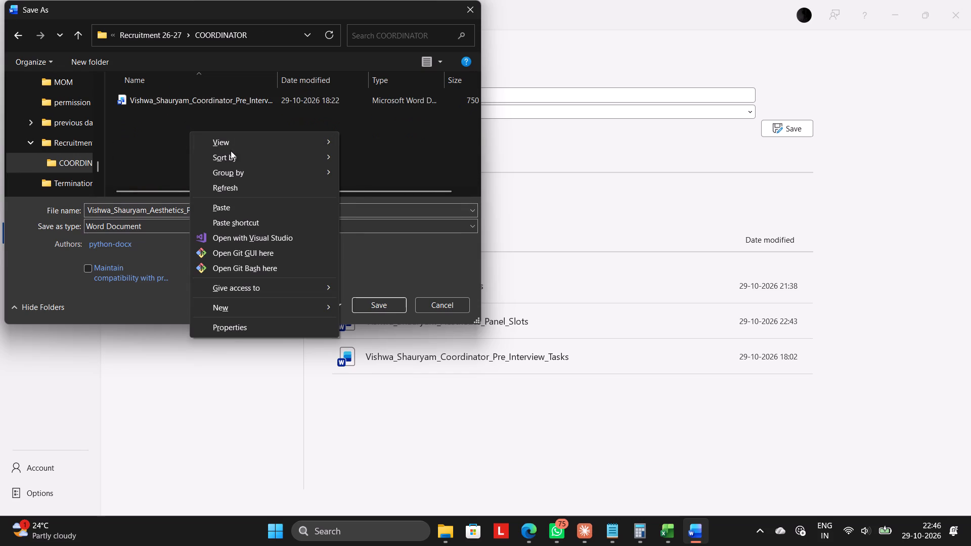
pyautogui.click(257, 305)
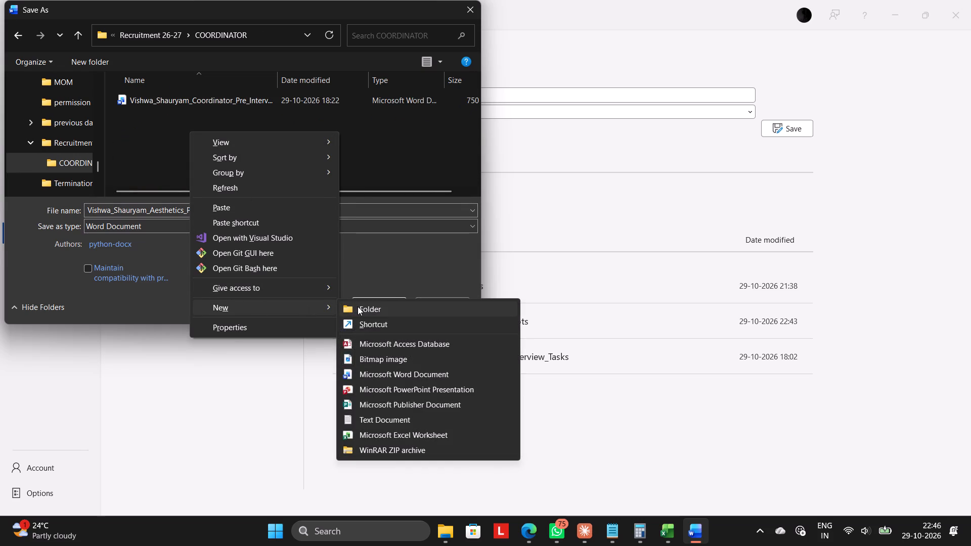
pyautogui.click(358, 306)
pyautogui.write('Panel')
pyautogui.press('Return')
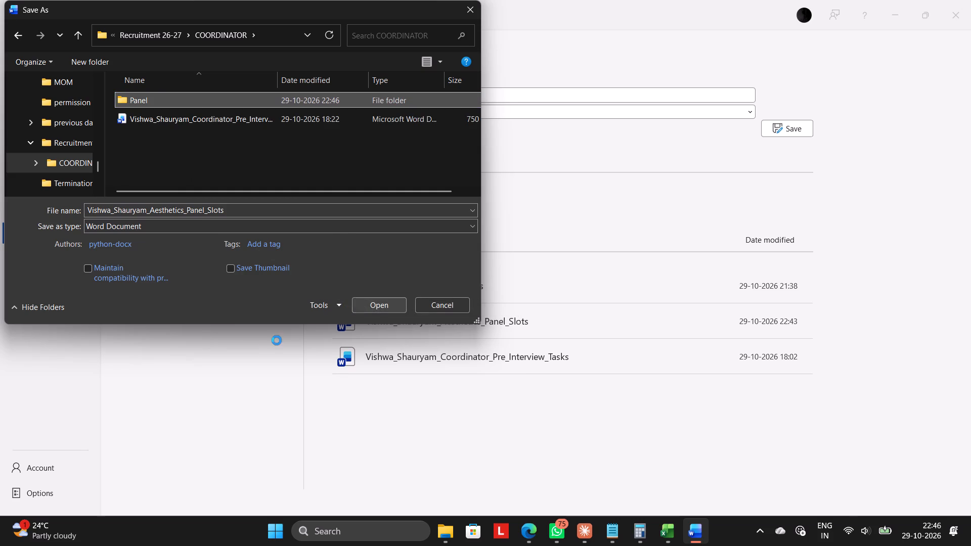
# Shorten the file name of the copy being saved to Aesthetics_Panel_Slots.
pyautogui.click(232, 208)
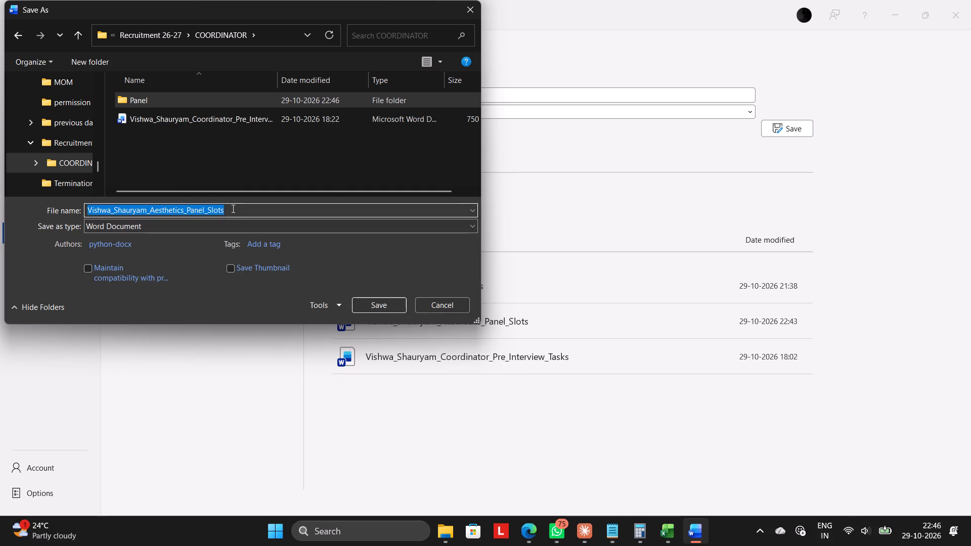
pyautogui.press('Left')
pyautogui.press('Left')
pyautogui.press('Delete')
pyautogui.press('Delete')
pyautogui.press('Delete')
pyautogui.press('Delete')
pyautogui.press('Delete')
pyautogui.press('Delete')
pyautogui.press('Delete')
pyautogui.press('Delete')
pyautogui.press('Delete')
pyautogui.press('Delete')
pyautogui.press('Delete')
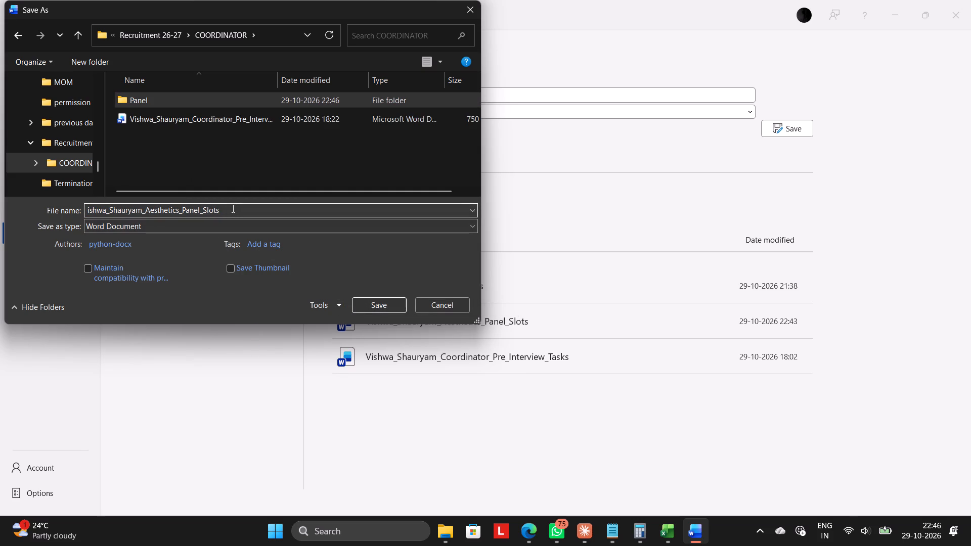
pyautogui.press('Delete')
pyautogui.press('Delete')
pyautogui.press('Delete')
pyautogui.press('Delete')
pyautogui.press('Delete')
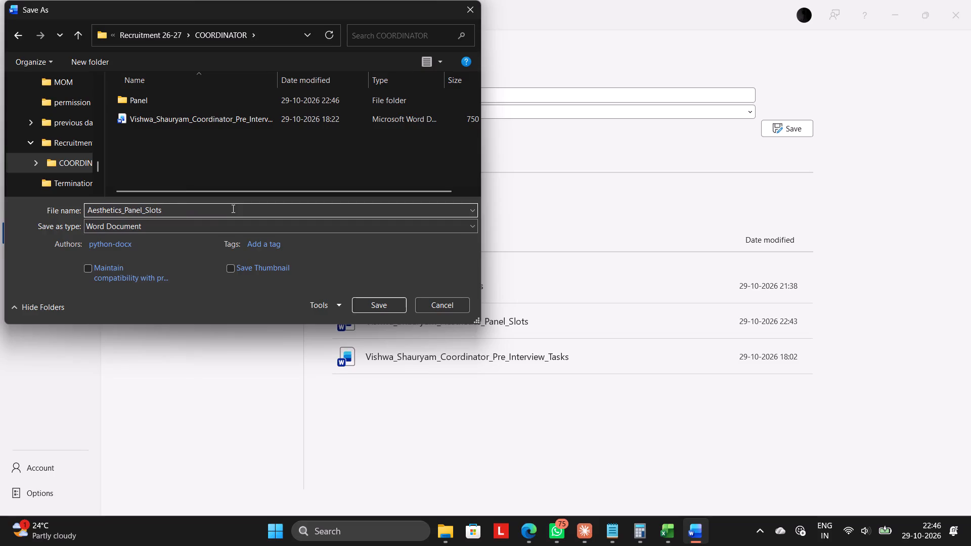
# Save the copy as Aesthetics_Panel_Slots in the COORDINATOR folder, accepting the upgrade to the newest file format.
pyautogui.press('Return')
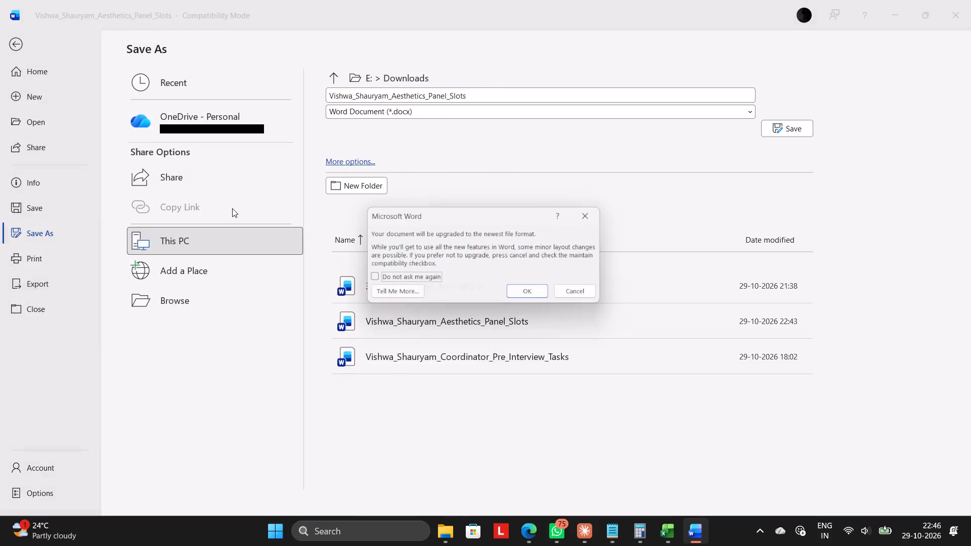
pyautogui.click(540, 296)
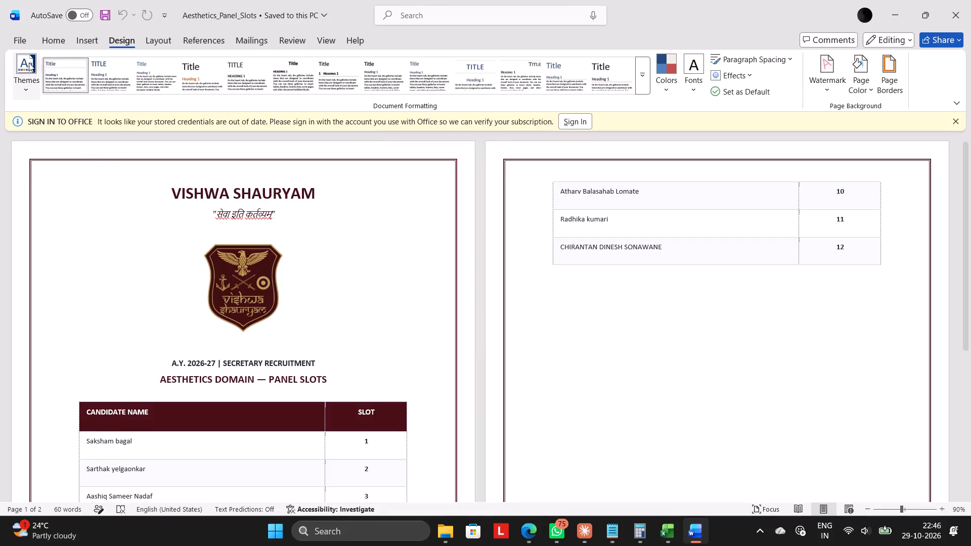
pyautogui.scroll(1, 235, 318)
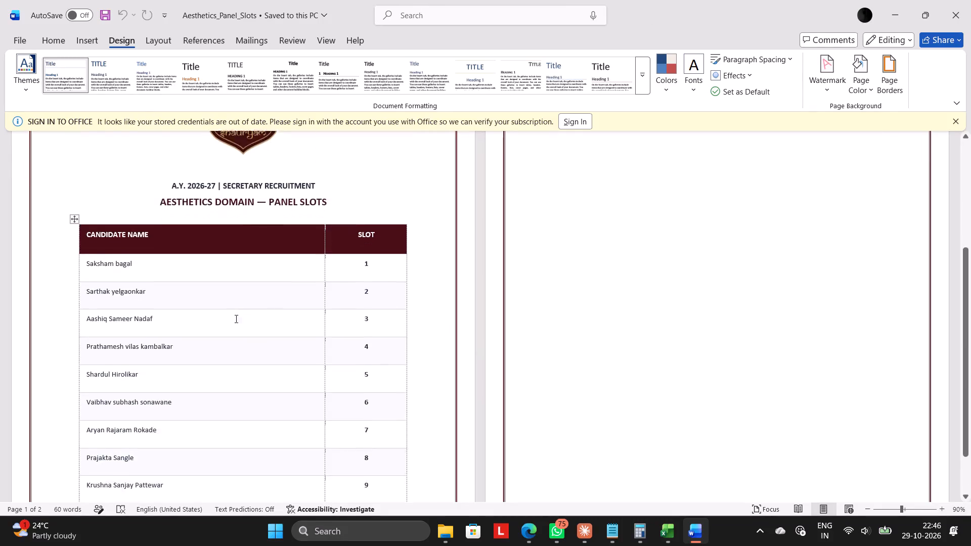
pyautogui.scroll(1, 235, 318)
pyautogui.click(19, 37)
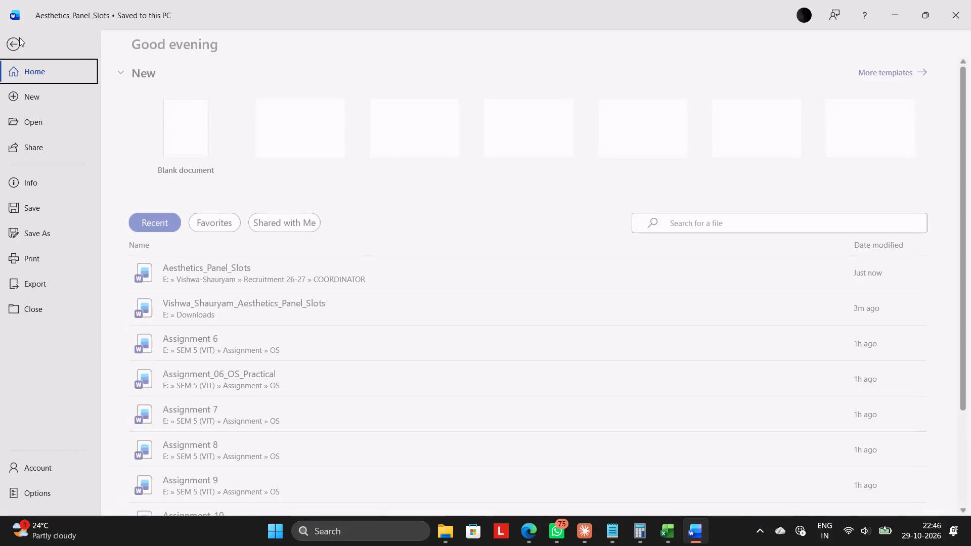
pyautogui.click(30, 233)
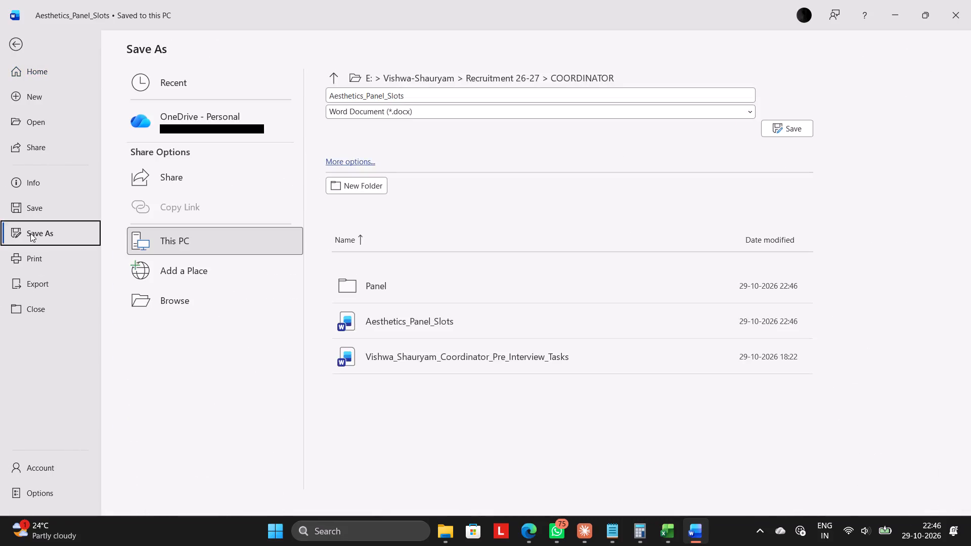
pyautogui.click(362, 117)
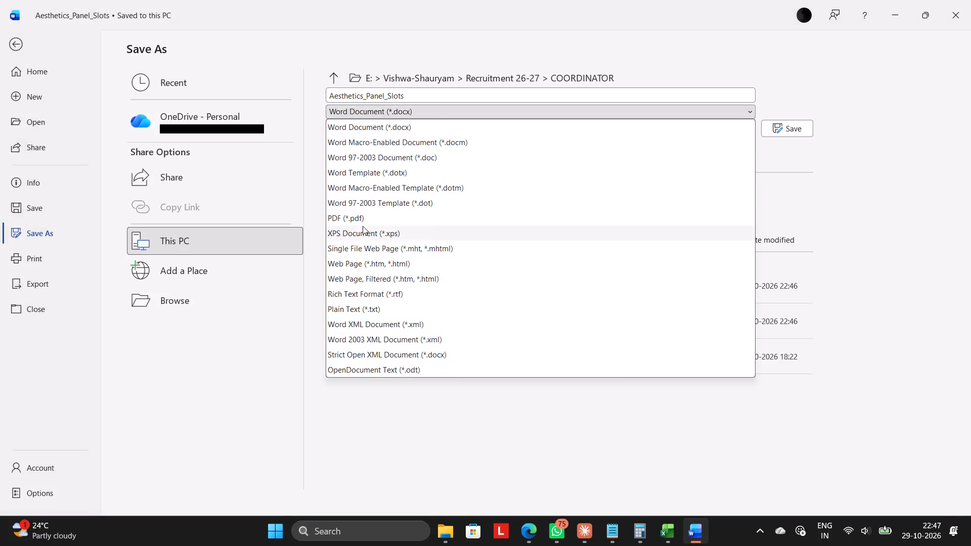
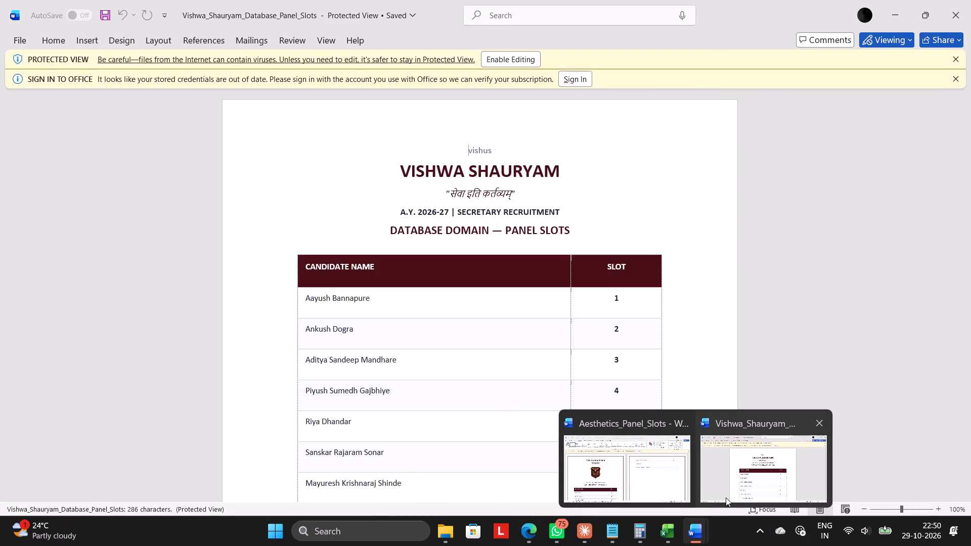
# Copy the Vishwa Shauryam crest logo from the Aesthetics_Panel_Slots document and close that document.
pyautogui.click(594, 481)
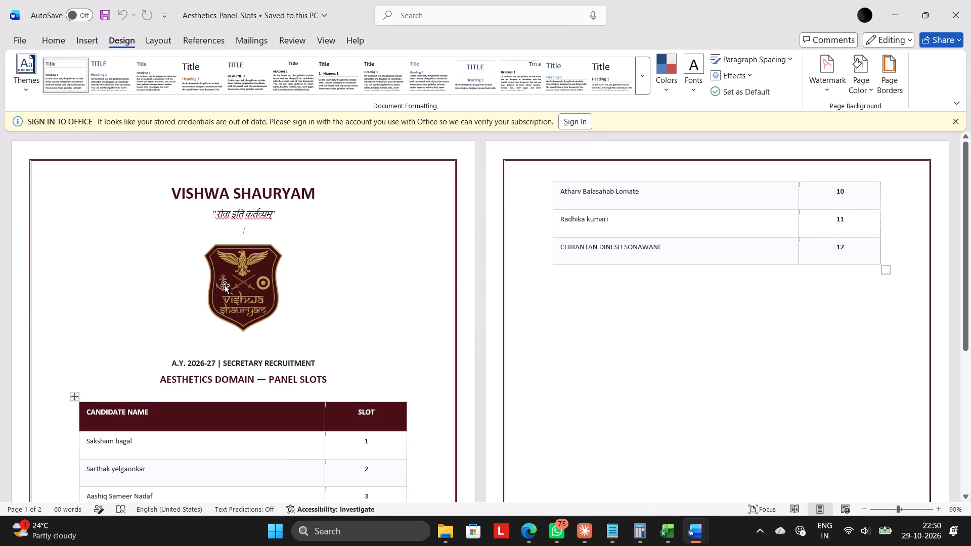
pyautogui.click(228, 287)
pyautogui.hotkey('ctrl', 'c')
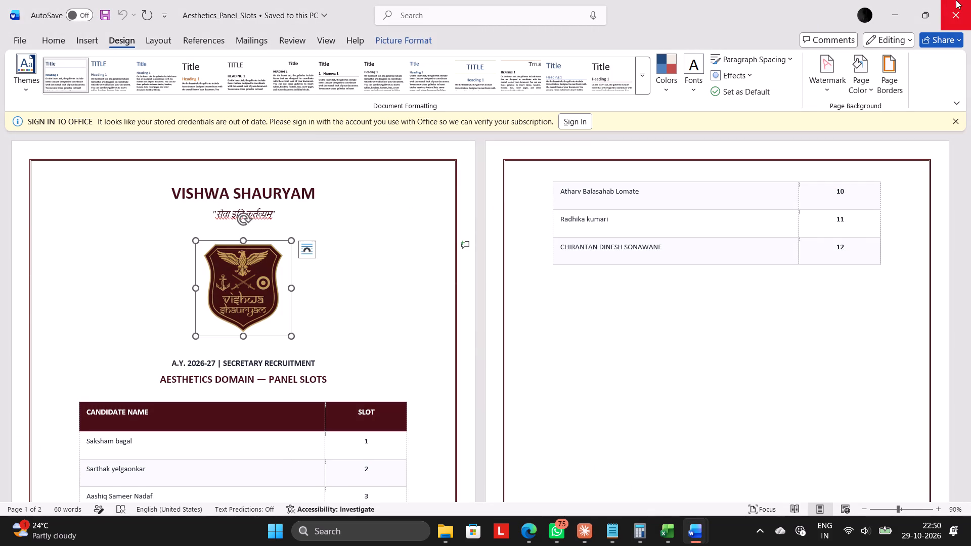
pyautogui.click(958, 8)
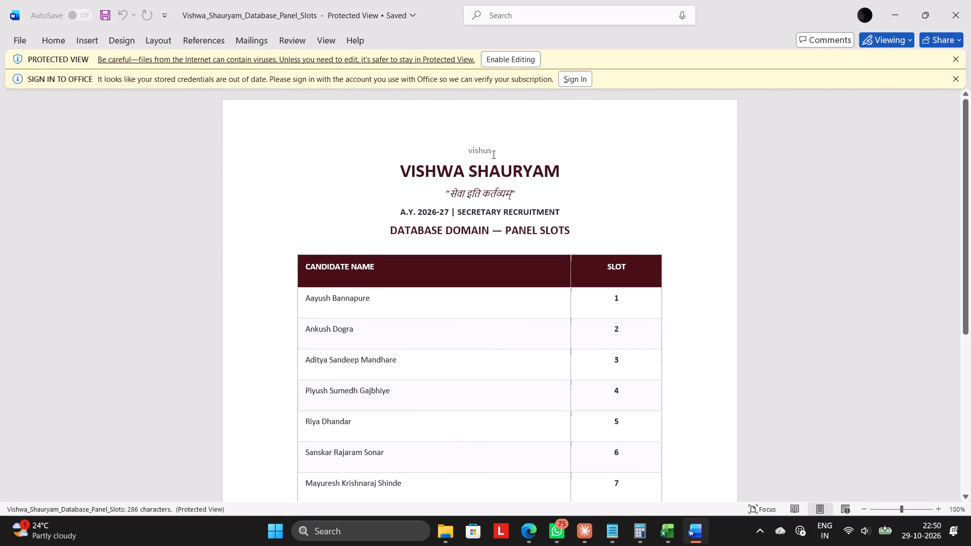
# Enable editing in the Database panel slots document and delete the "vishus" line above the title.
pyautogui.moveTo(493, 153); pyautogui.dragTo(465, 151)
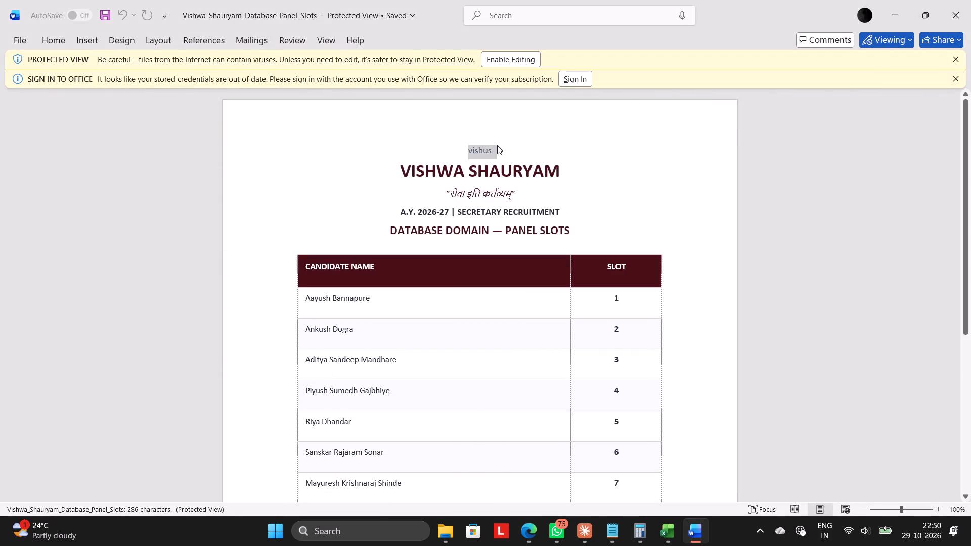
pyautogui.press('Delete')
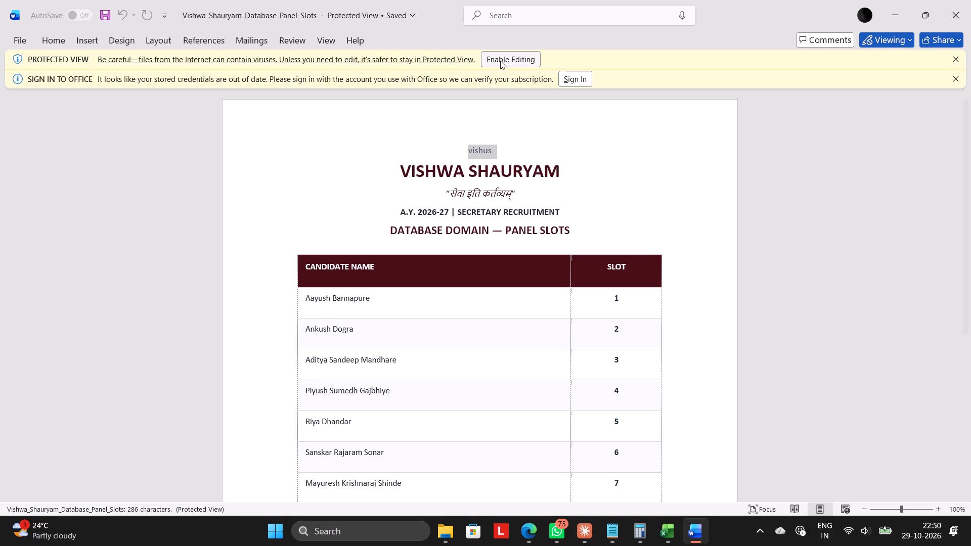
pyautogui.click(500, 60)
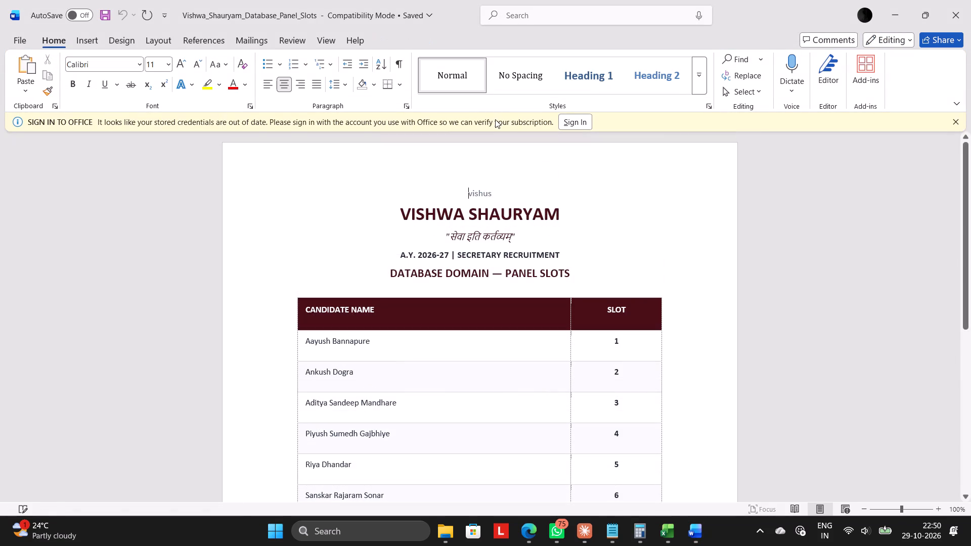
pyautogui.moveTo(494, 196); pyautogui.dragTo(441, 183)
pyautogui.press('BackSpace')
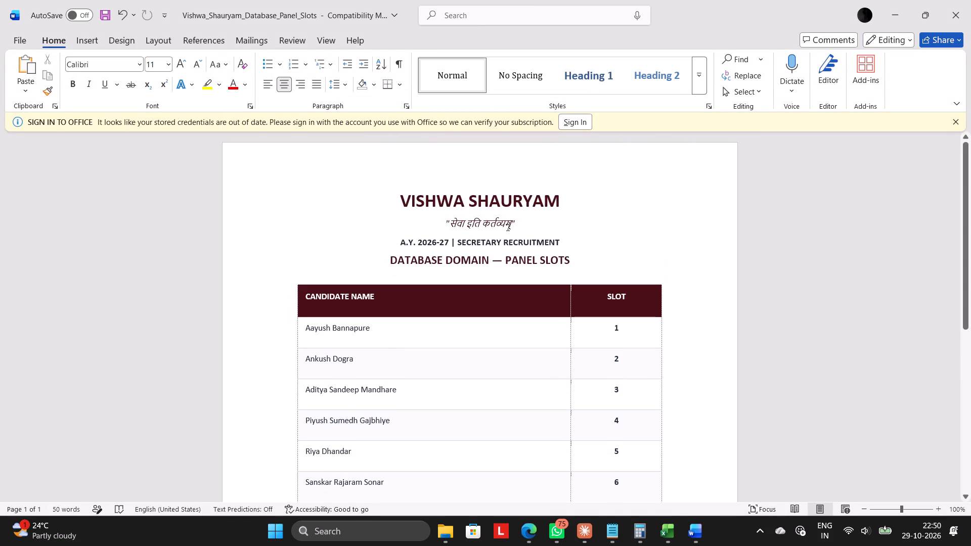
# Add two line breaks after the Hindi motto and paste the copied crest logo above the "A.Y. 2026-27" line.
pyautogui.click(531, 225)
pyautogui.press('Return')
pyautogui.press('Return')
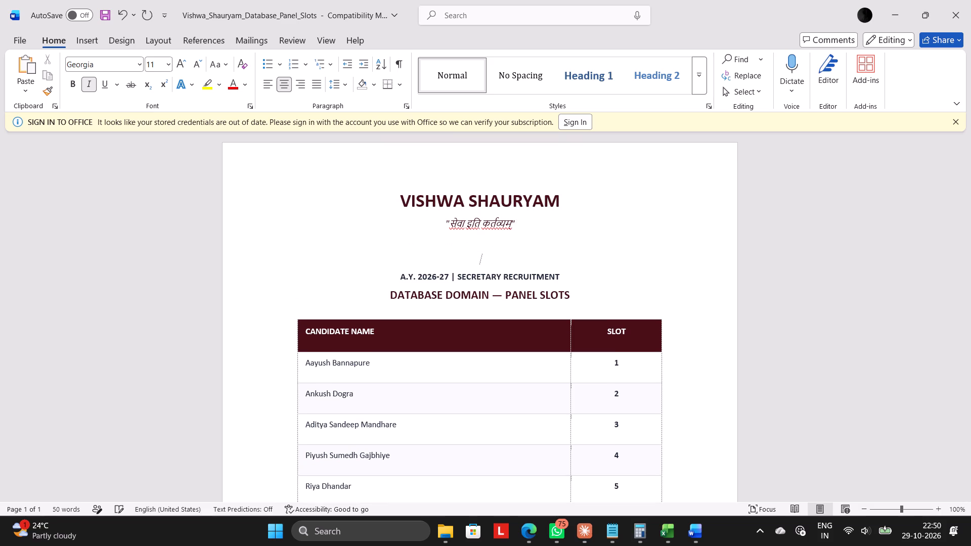
pyautogui.hotkey('ctrl', 'v')
pyautogui.scroll(-1, 505, 253)
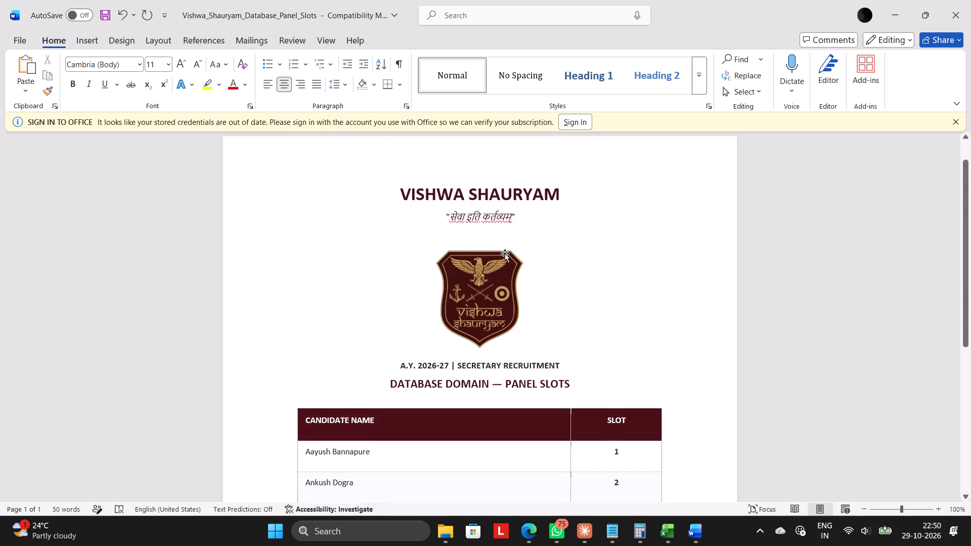
pyautogui.scroll(-2, 505, 253)
pyautogui.scroll(4, 505, 253)
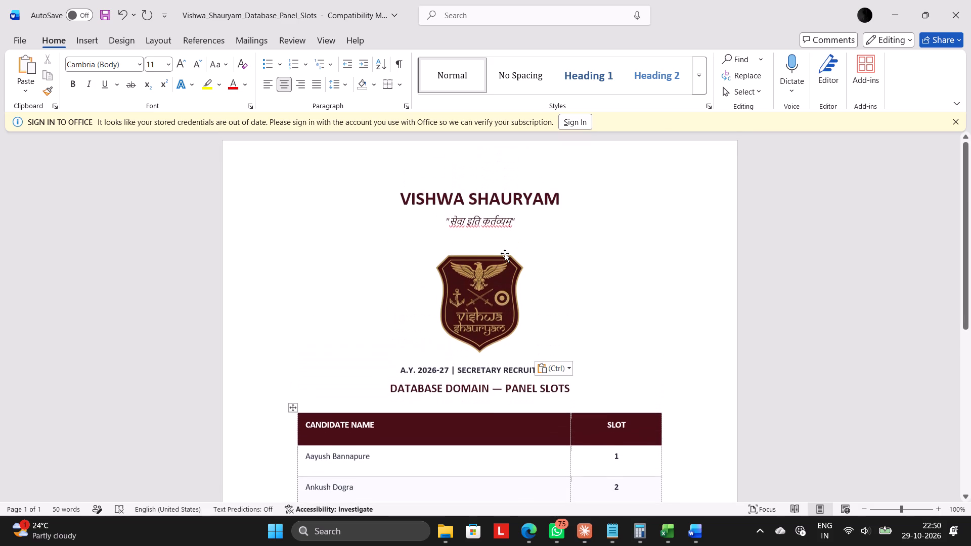
# Apply a dark red box page border to the whole document, using a thick-and-thin double line style at 1½ pt width.
pyautogui.click(301, 187)
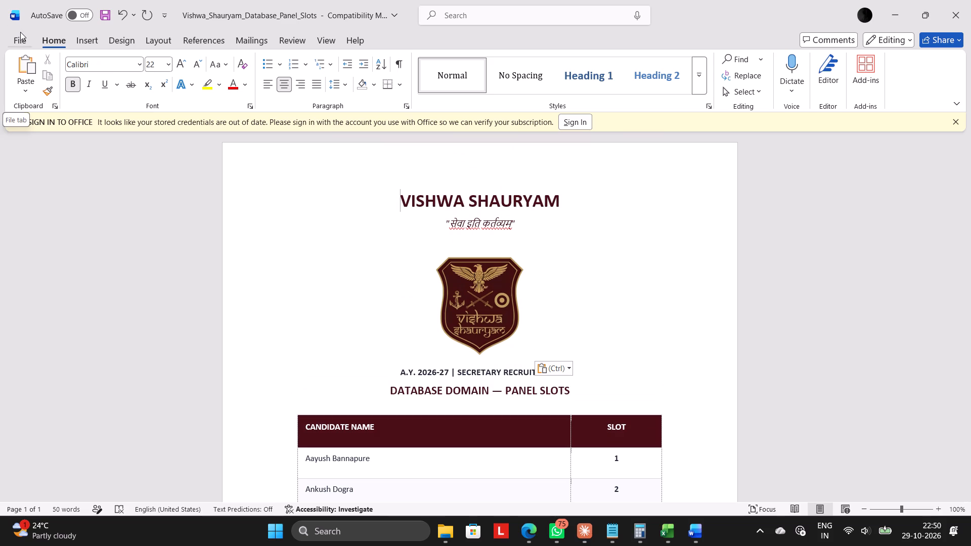
pyautogui.click(149, 34)
pyautogui.click(125, 35)
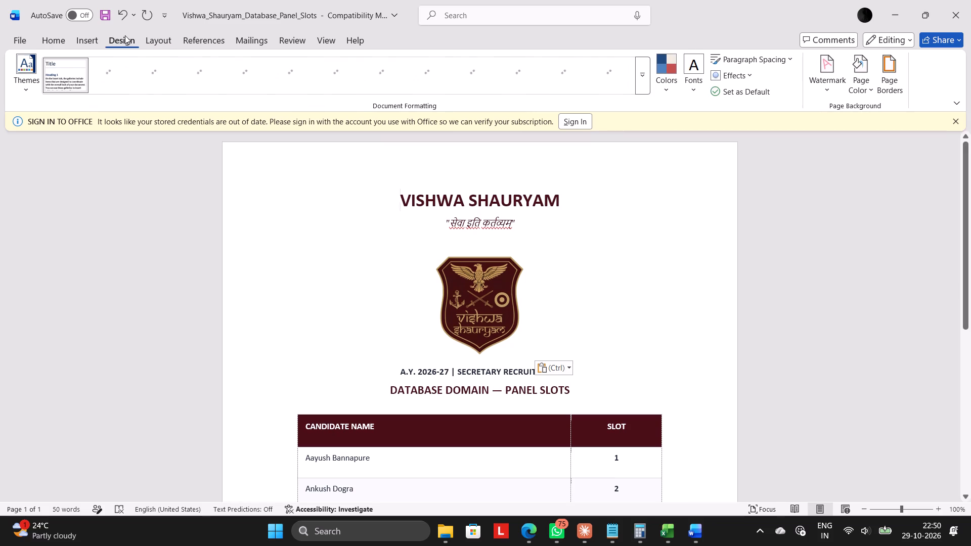
pyautogui.click(907, 75)
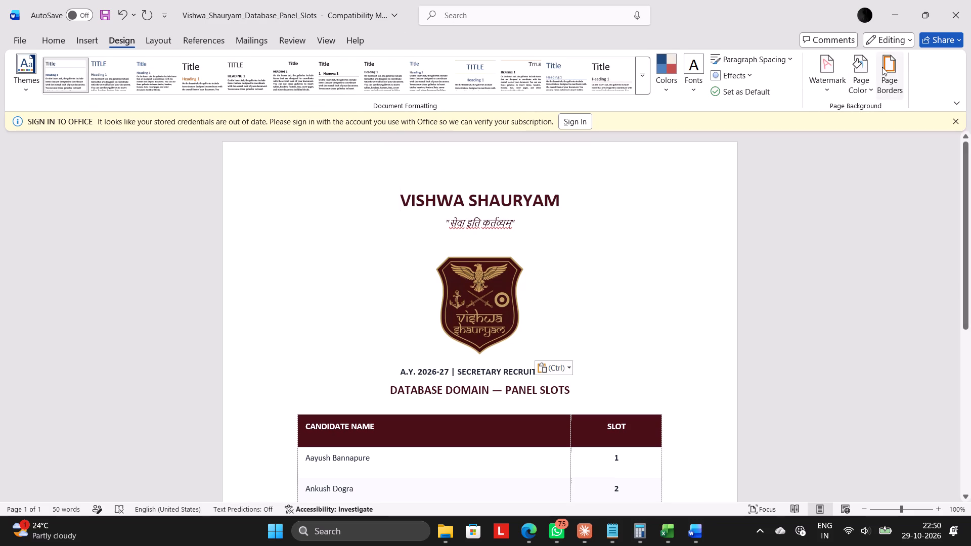
pyautogui.click(882, 67)
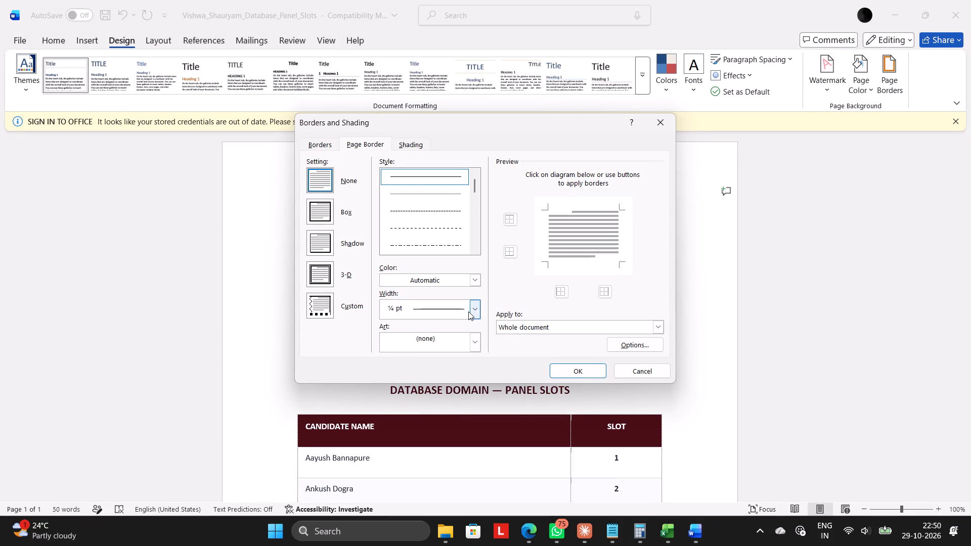
pyautogui.moveTo(474, 187); pyautogui.dragTo(474, 206)
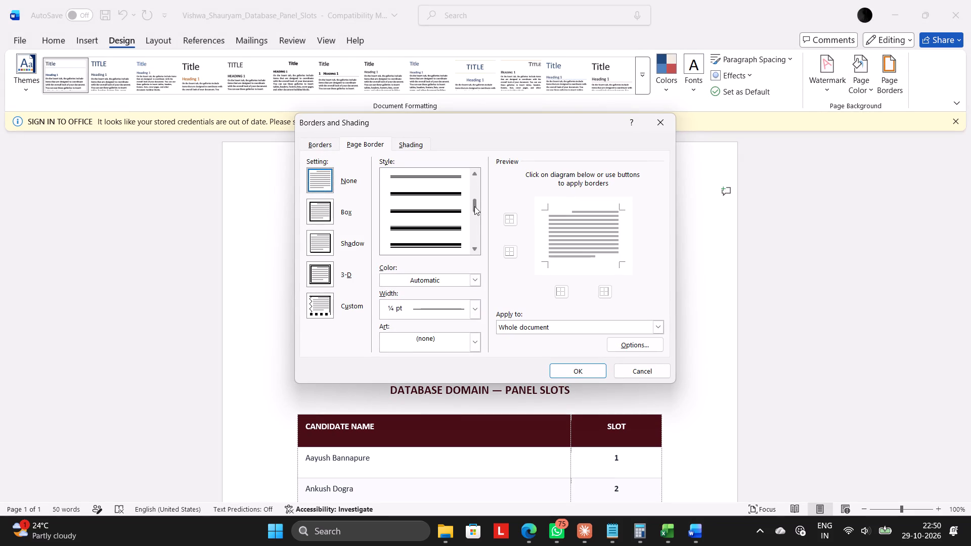
pyautogui.moveTo(474, 206); pyautogui.dragTo(474, 202)
pyautogui.click(437, 212)
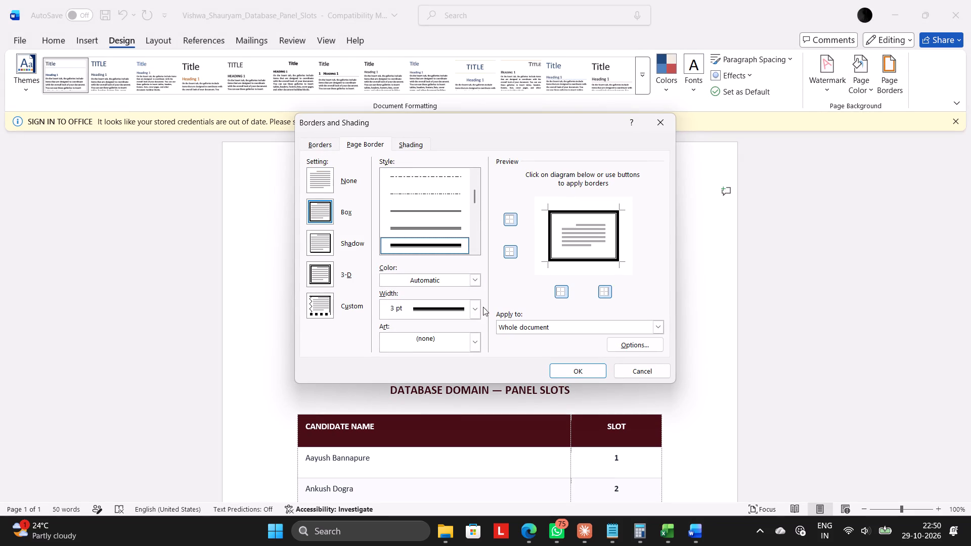
pyautogui.click(477, 306)
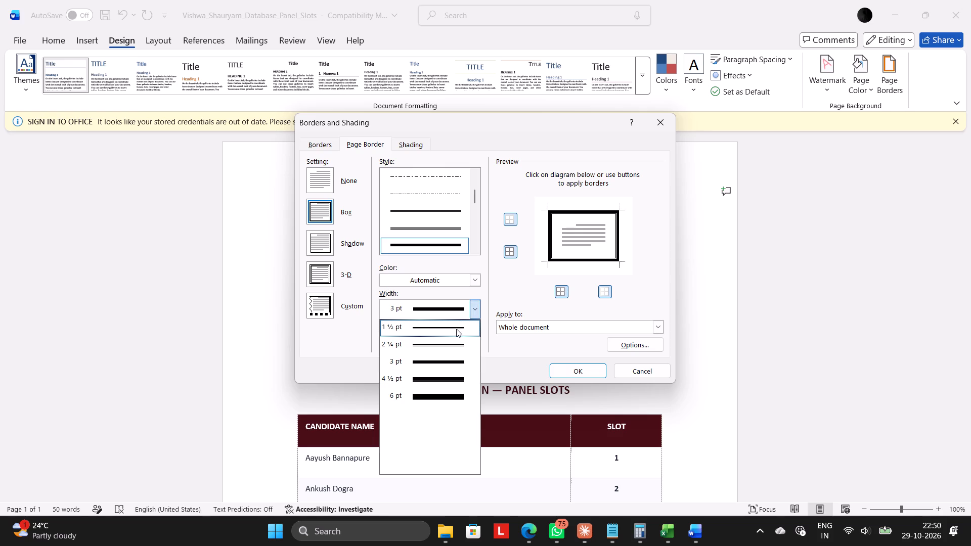
pyautogui.click(456, 329)
pyautogui.click(477, 275)
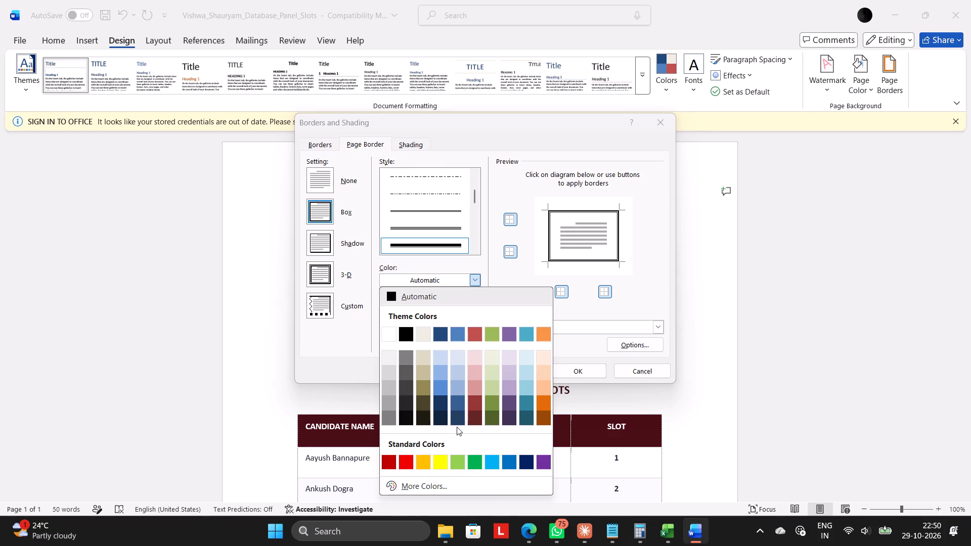
pyautogui.click(475, 419)
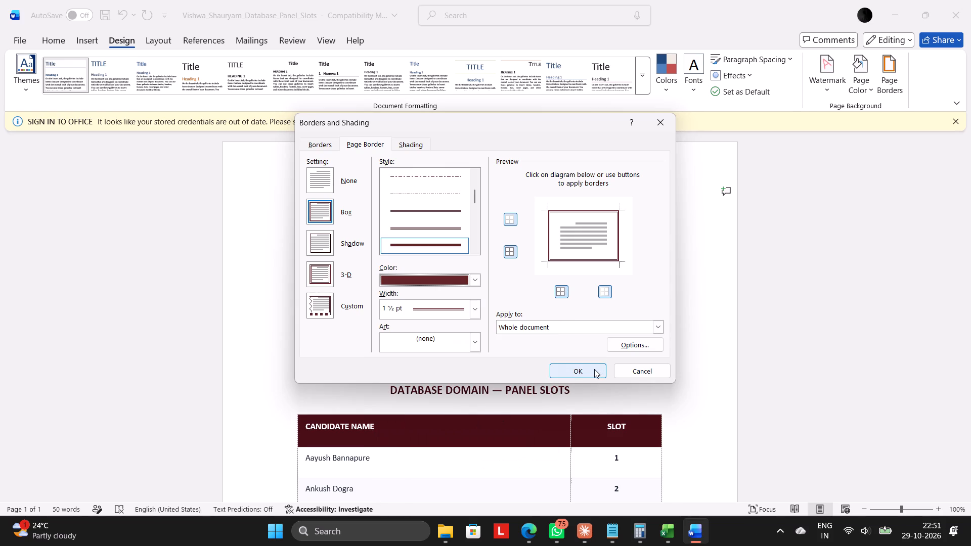
pyautogui.click(594, 369)
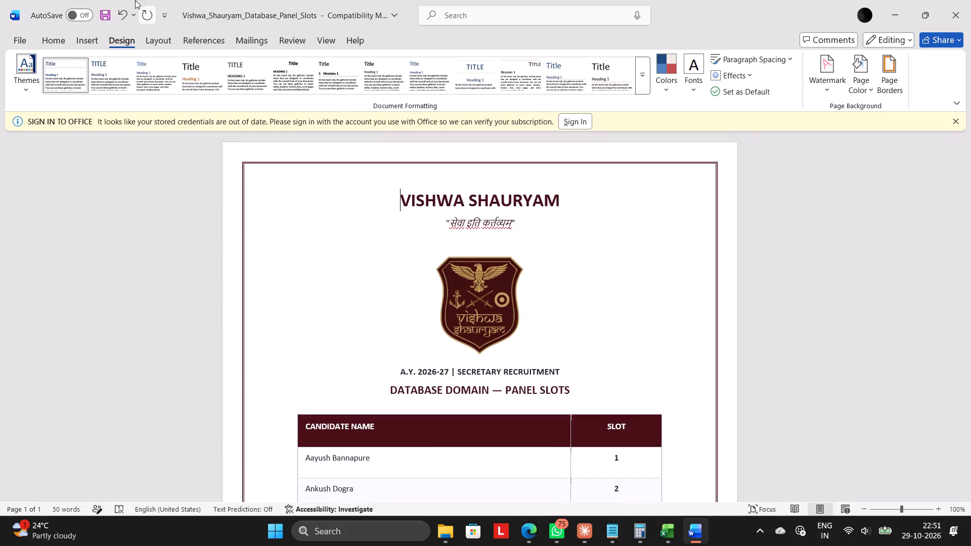
# Start saving the document under a new location, going to the E: folder Vishwa-Shauryam > Recruitment 26-27 > COORDINATOR > Panel.
pyautogui.click(19, 40)
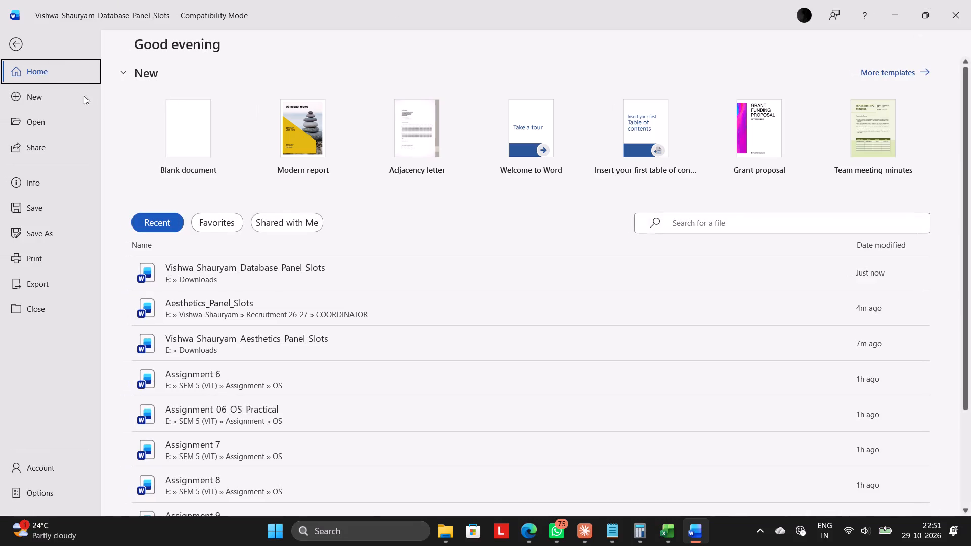
pyautogui.click(43, 235)
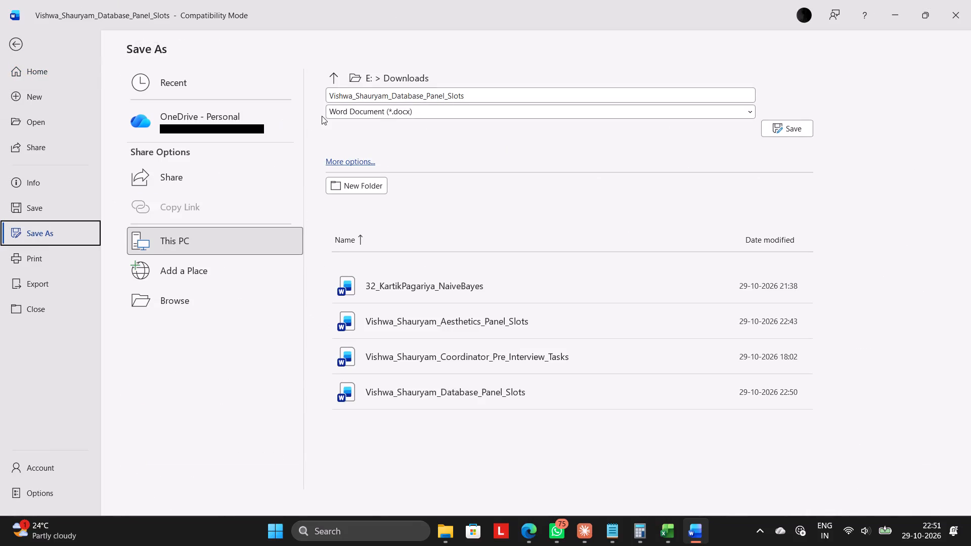
pyautogui.click(363, 165)
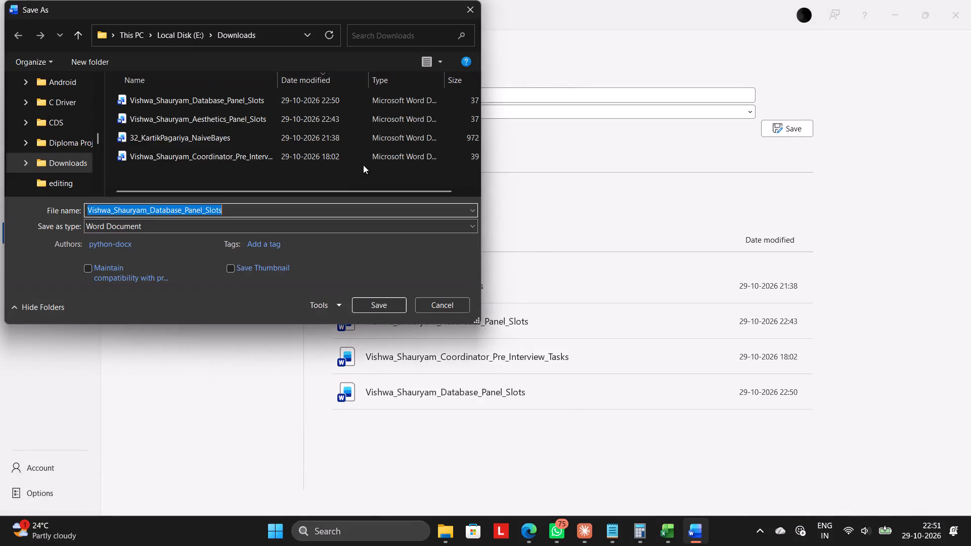
pyautogui.click(171, 39)
pyautogui.scroll(-1, 326, 115)
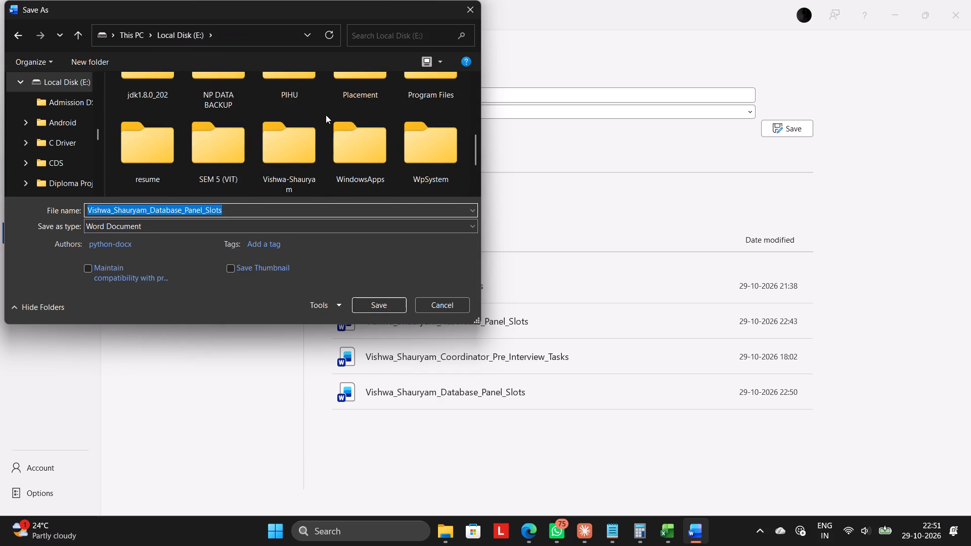
pyautogui.doubleClick(294, 171)
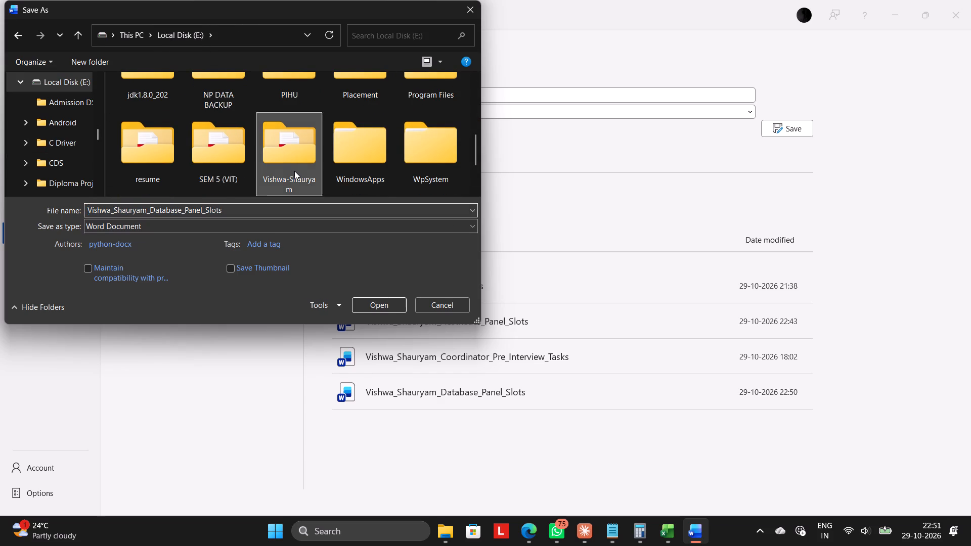
pyautogui.moveTo(478, 117); pyautogui.dragTo(478, 139)
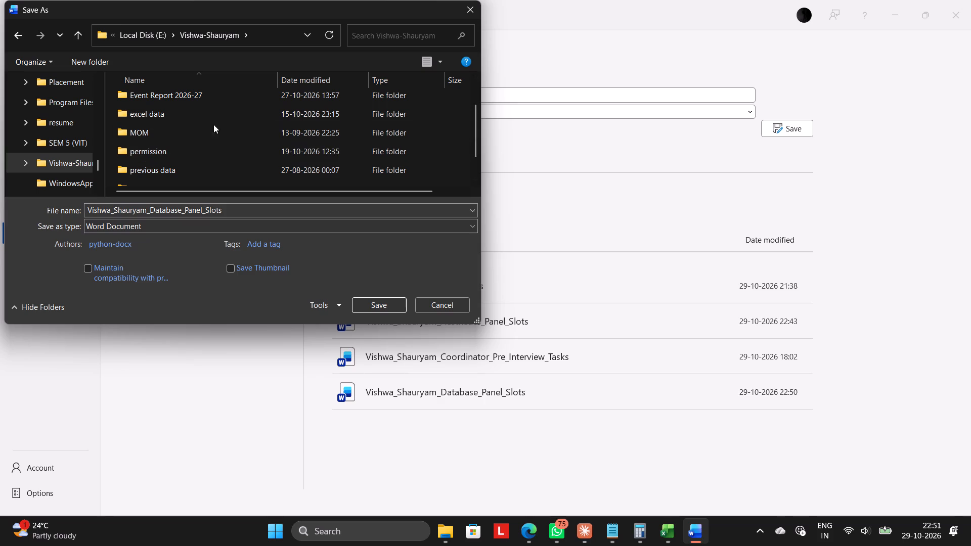
pyautogui.moveTo(476, 143); pyautogui.dragTo(476, 157)
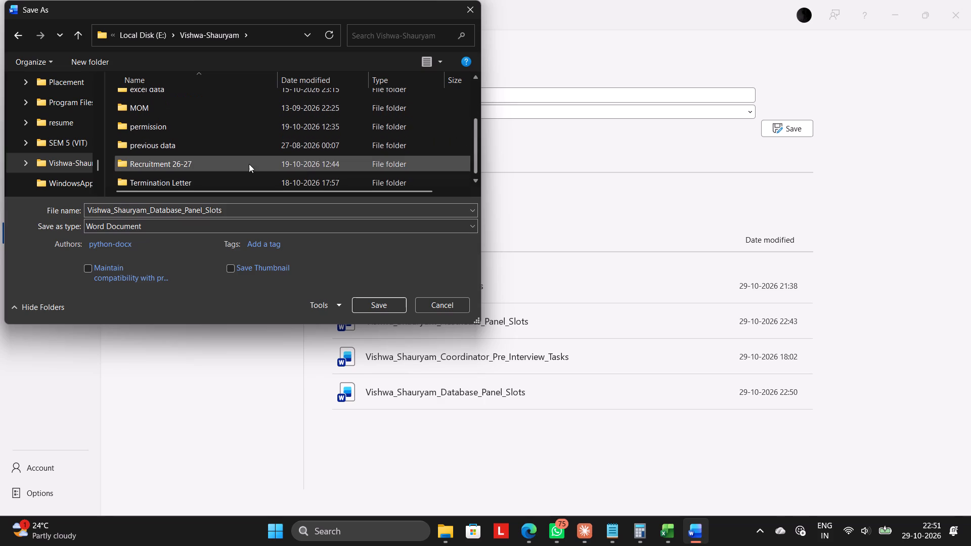
pyautogui.doubleClick(220, 165)
pyautogui.doubleClick(188, 104)
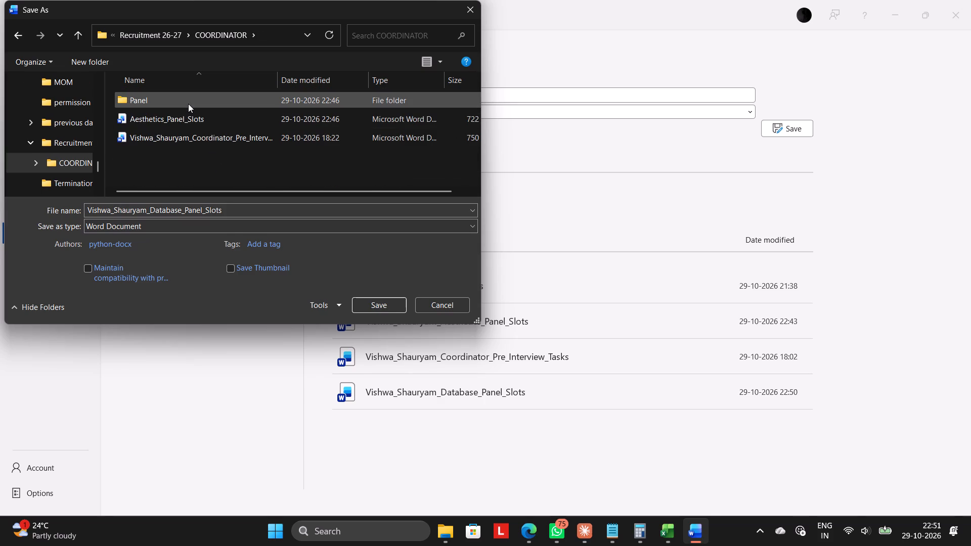
pyautogui.click(188, 104)
pyautogui.click(188, 104)
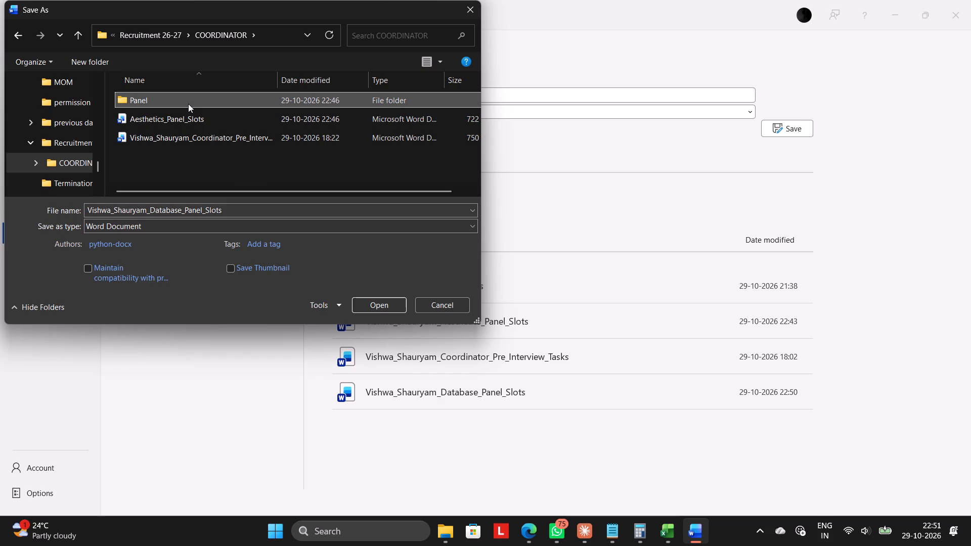
pyautogui.doubleClick(188, 104)
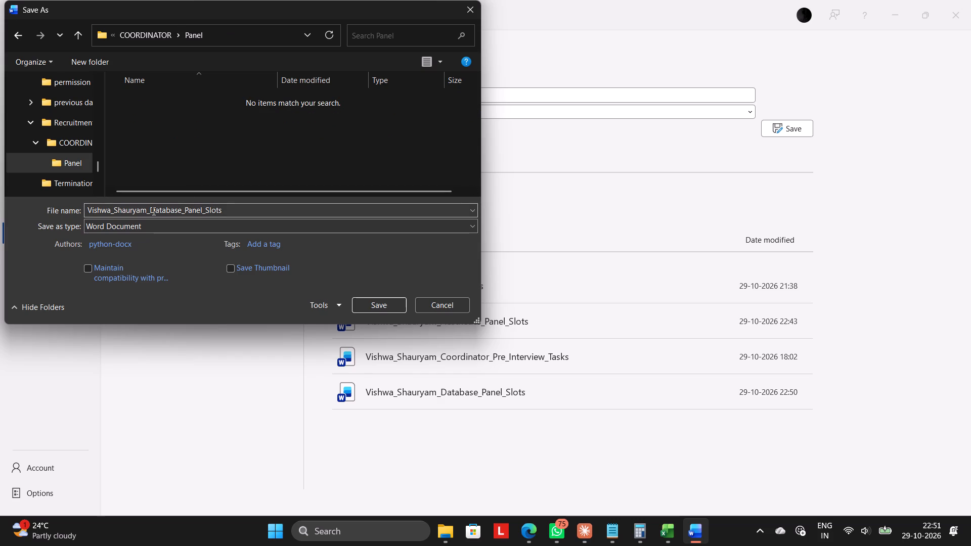
# Shorten the file name to Database_Panel_Slots and save it as a Word document, accepting the upgrade to the newest format.
pyautogui.moveTo(151, 211); pyautogui.dragTo(104, 211)
pyautogui.click(104, 211)
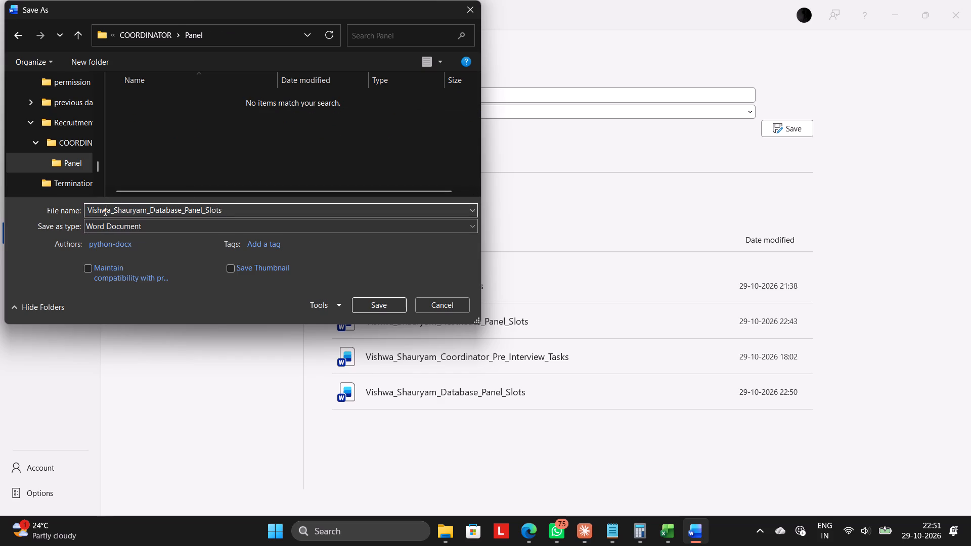
pyautogui.press('BackSpace')
pyautogui.press('BackSpace')
pyautogui.press('BackSpace')
pyautogui.press('BackSpace')
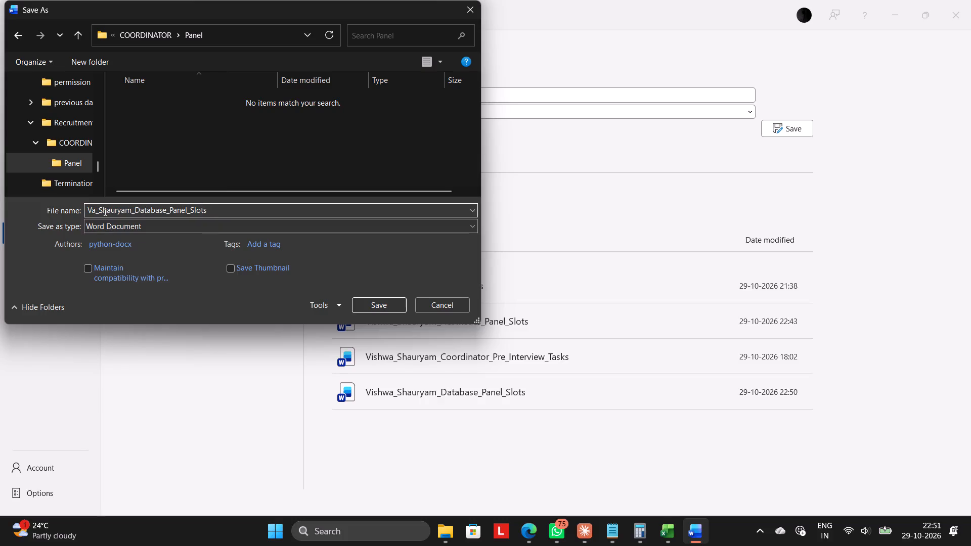
pyautogui.press('BackSpace')
pyautogui.press('Delete')
pyautogui.press('Delete')
pyautogui.press('Delete')
pyautogui.press('Delete')
pyautogui.press('Delete')
pyautogui.press('Delete')
pyautogui.press('Delete')
pyautogui.press('Delete')
pyautogui.press('Delete')
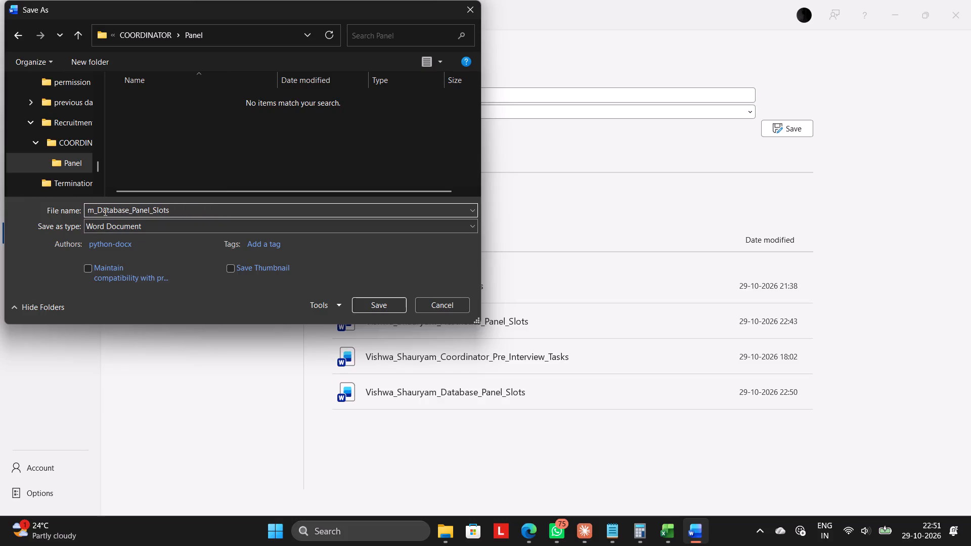
pyautogui.press('Delete')
pyautogui.press('Delete')
pyautogui.press('Return')
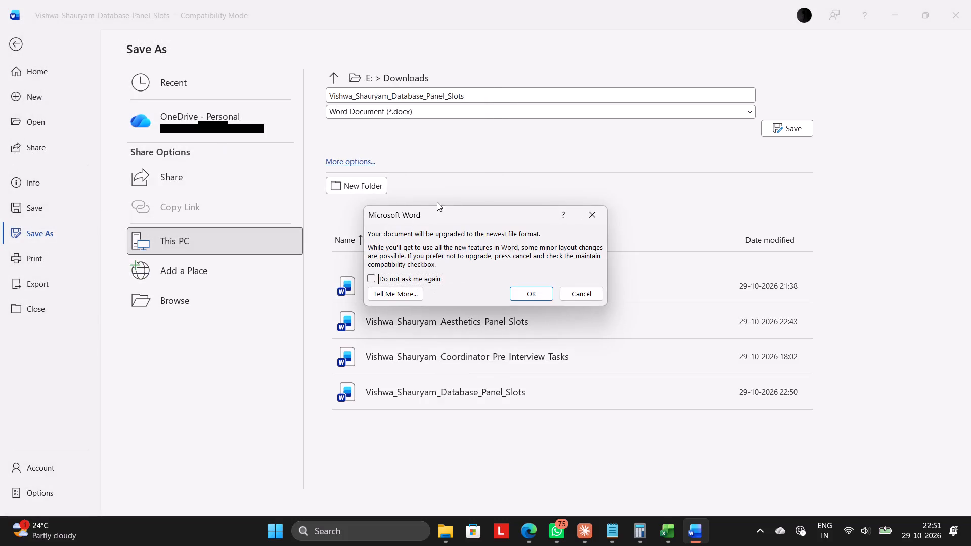
pyautogui.click(536, 292)
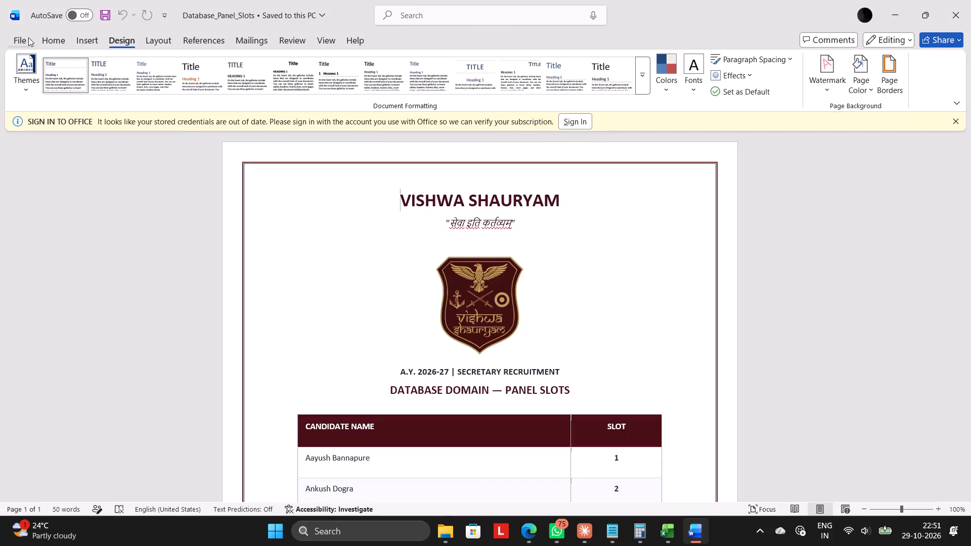
# Save a PDF copy of Database_Panel_Slots in the same Panel folder.
pyautogui.click(28, 37)
pyautogui.click(47, 231)
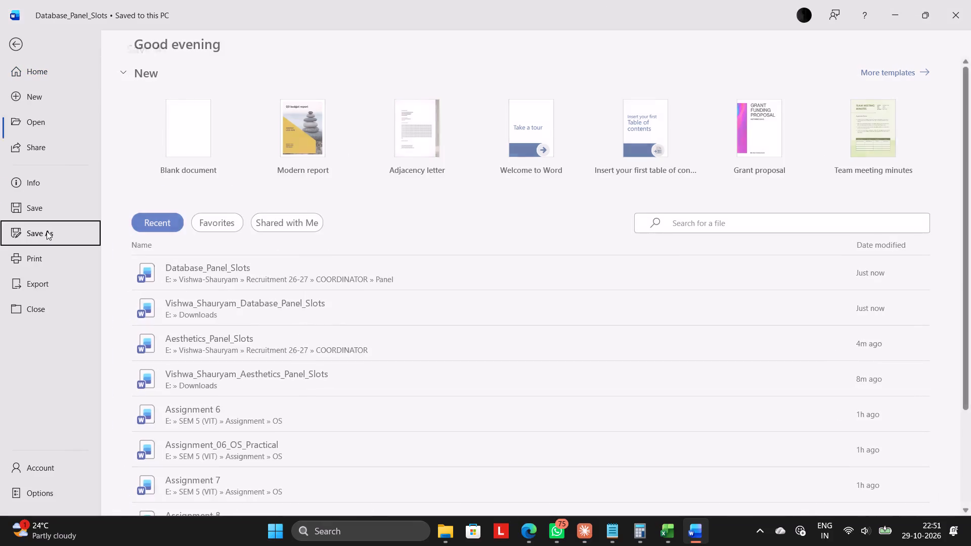
pyautogui.click(404, 117)
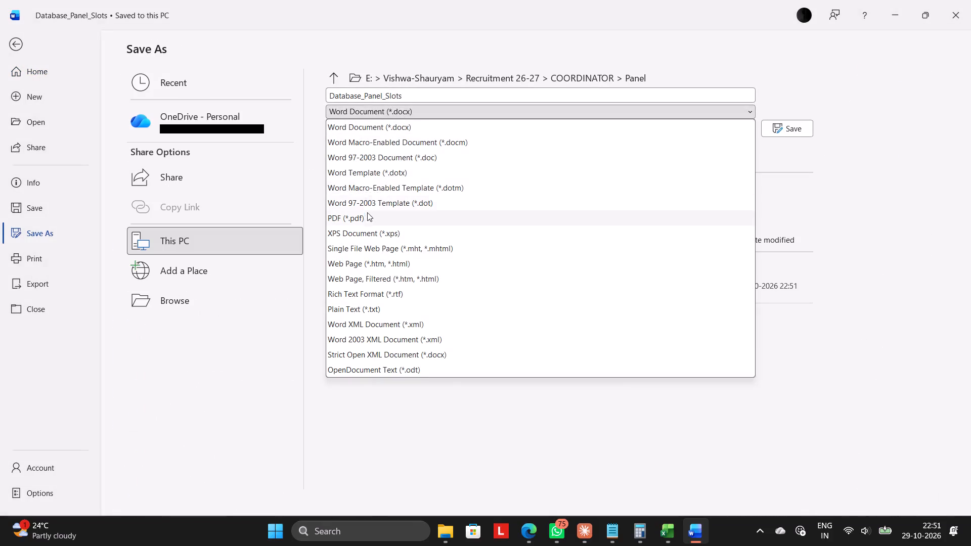
pyautogui.click(365, 219)
pyautogui.click(787, 129)
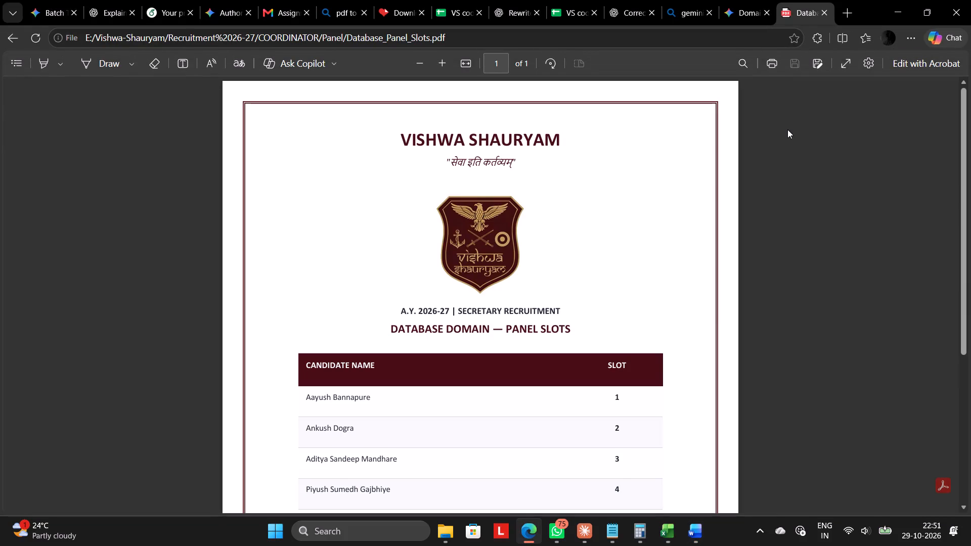
# Review the exported Database panel slots PDF from the header and crest to the bottom border, and close it.
pyautogui.scroll(3, 787, 129)
pyautogui.scroll(-2, 787, 129)
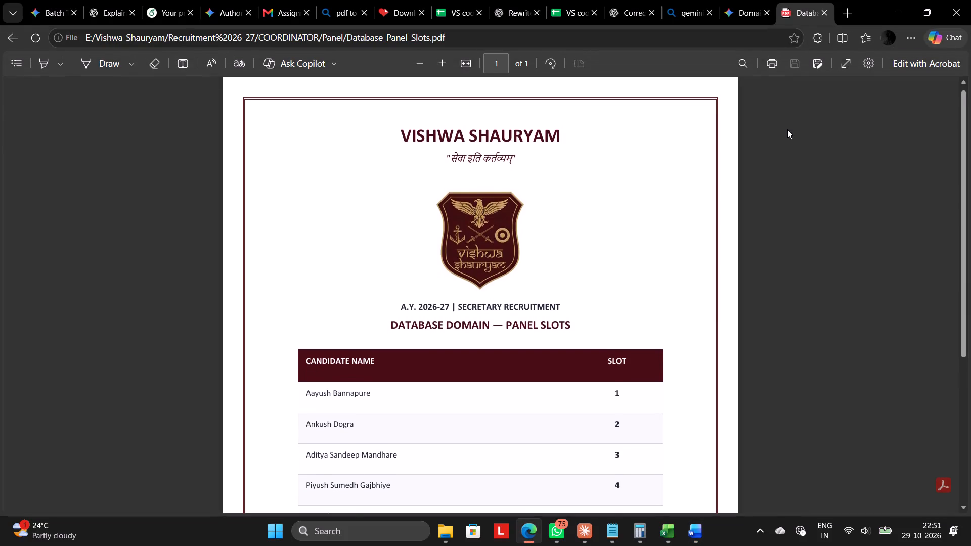
pyautogui.scroll(-2, 787, 129)
pyautogui.scroll(1, 787, 129)
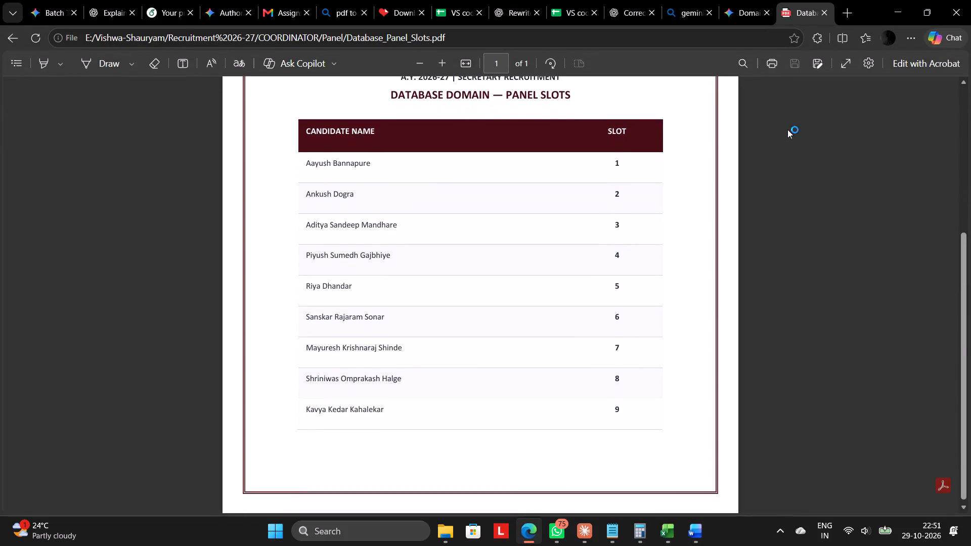
pyautogui.scroll(2, 787, 129)
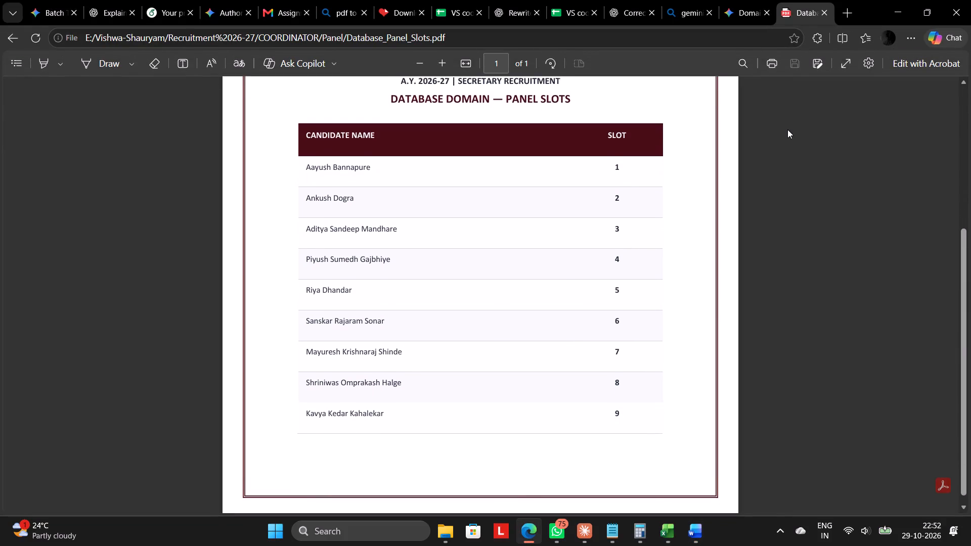
pyautogui.scroll(1, 787, 129)
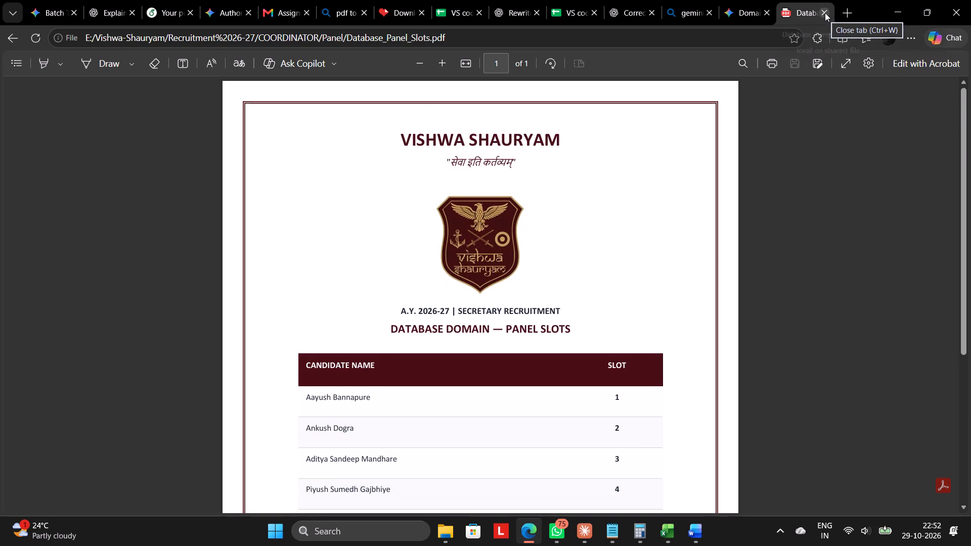
pyautogui.click(825, 13)
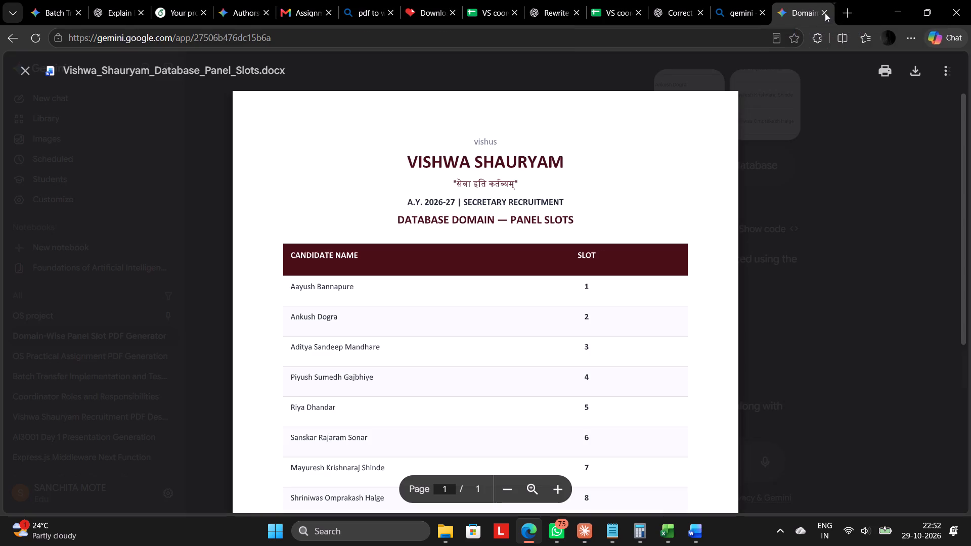
# Switch to the demo workbook in Excel, undo the last sort, and sort the table A to Z by Domain First Priority.
pyautogui.click(657, 538)
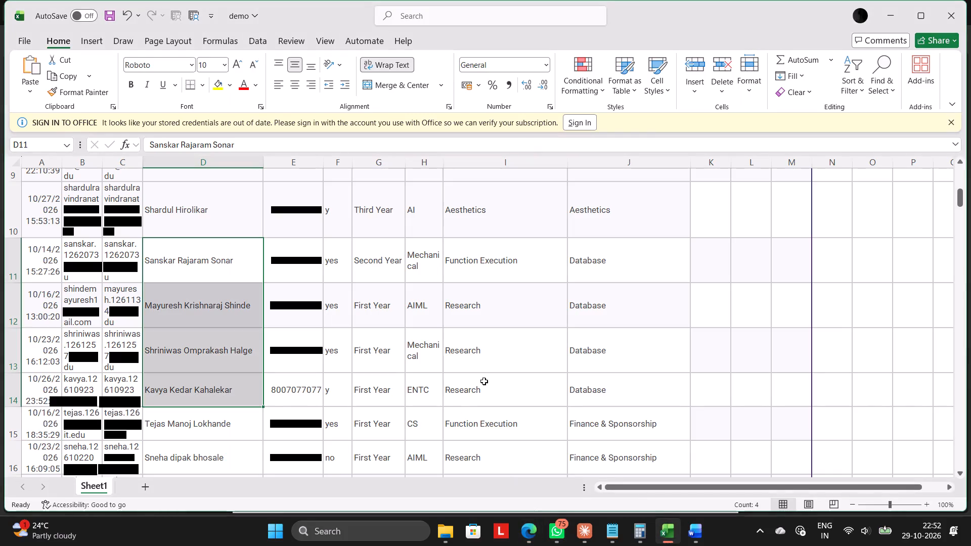
pyautogui.hotkey('ctrl', 'z')
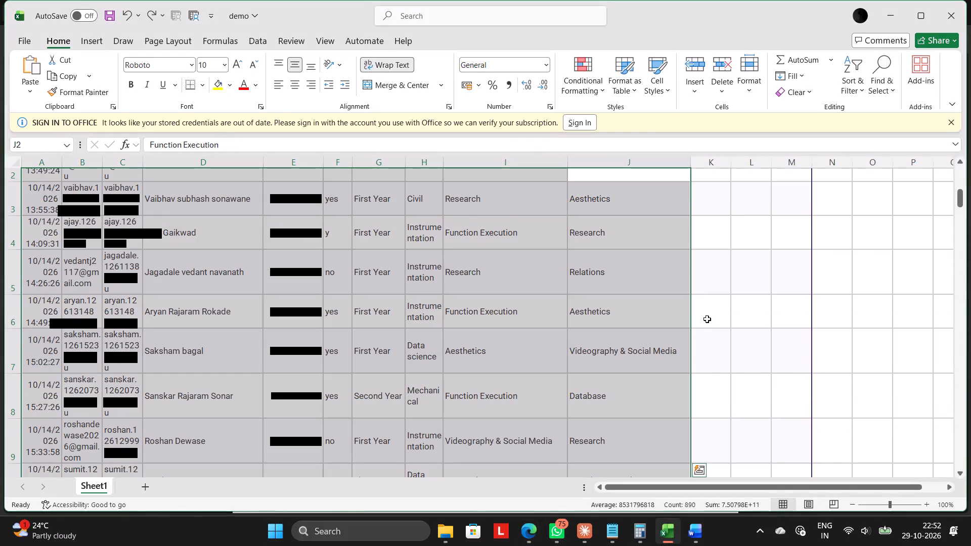
pyautogui.scroll(4, 637, 320)
pyautogui.click(542, 233)
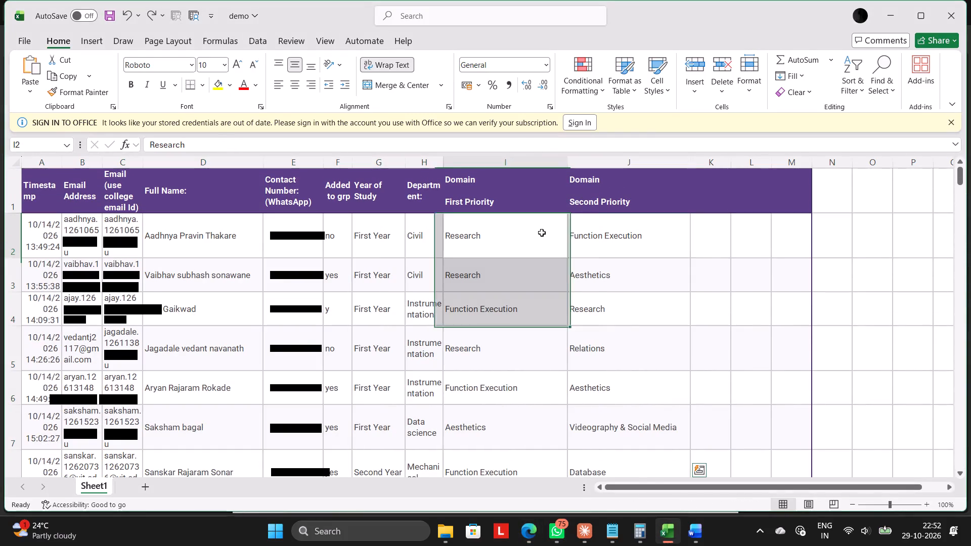
pyautogui.click(534, 197)
pyautogui.click(864, 69)
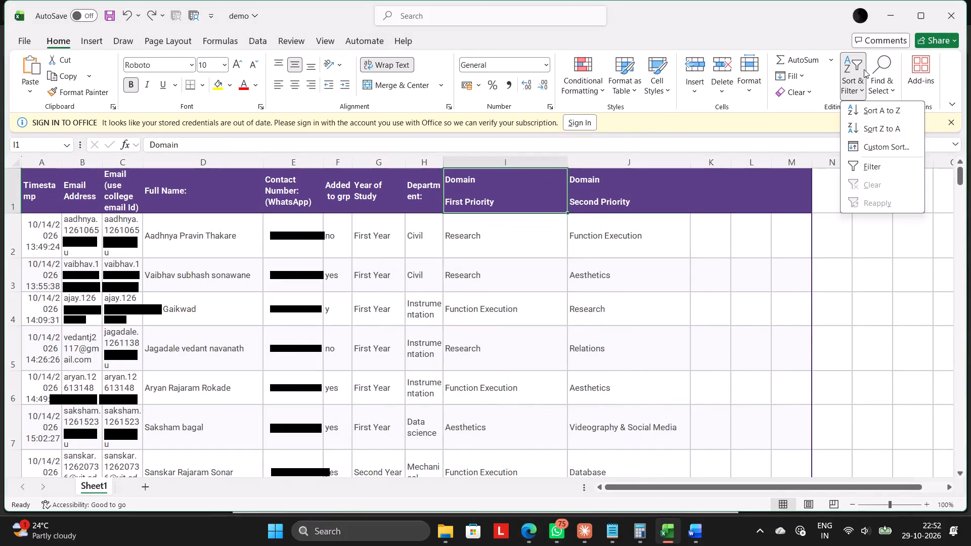
pyautogui.click(860, 111)
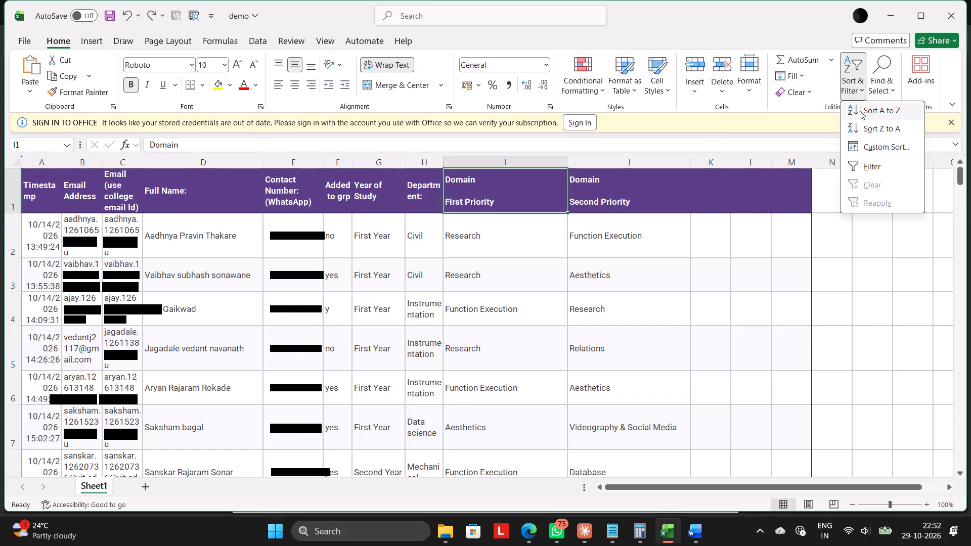
pyautogui.scroll(-6, 599, 347)
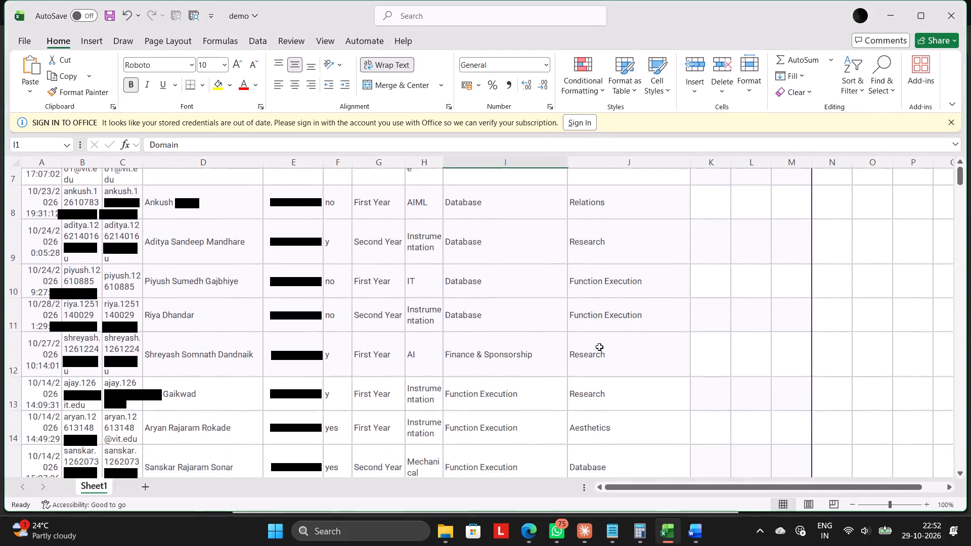
pyautogui.scroll(-1, 599, 347)
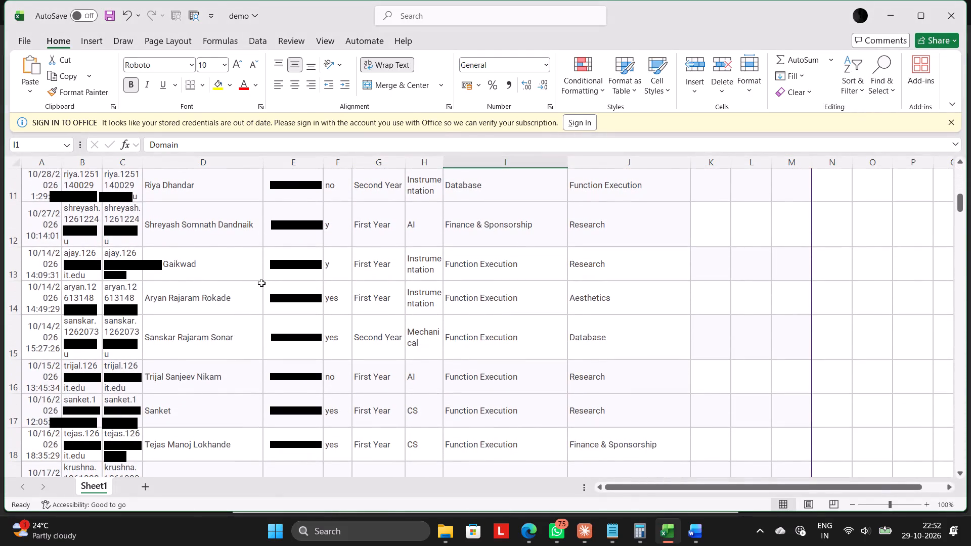
pyautogui.tripleClick(224, 238)
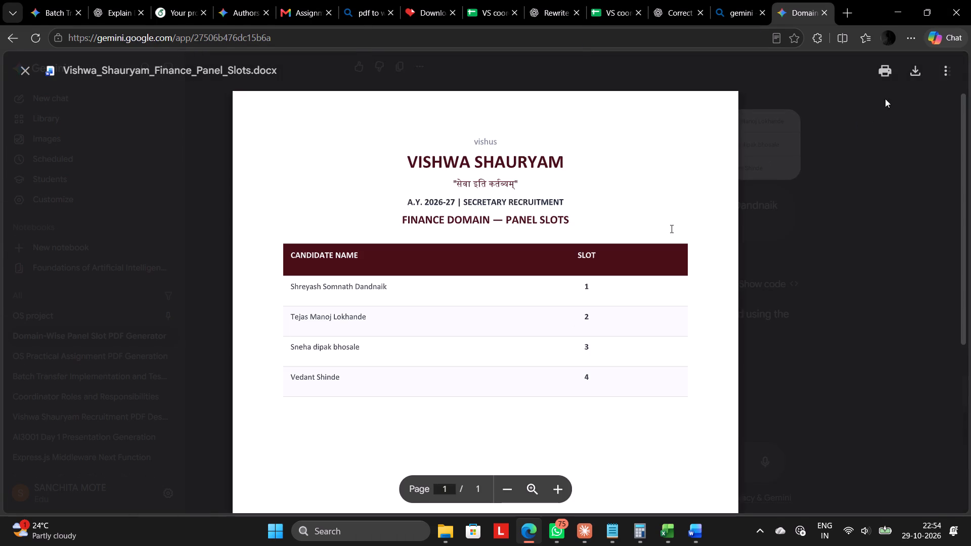
pyautogui.click(913, 75)
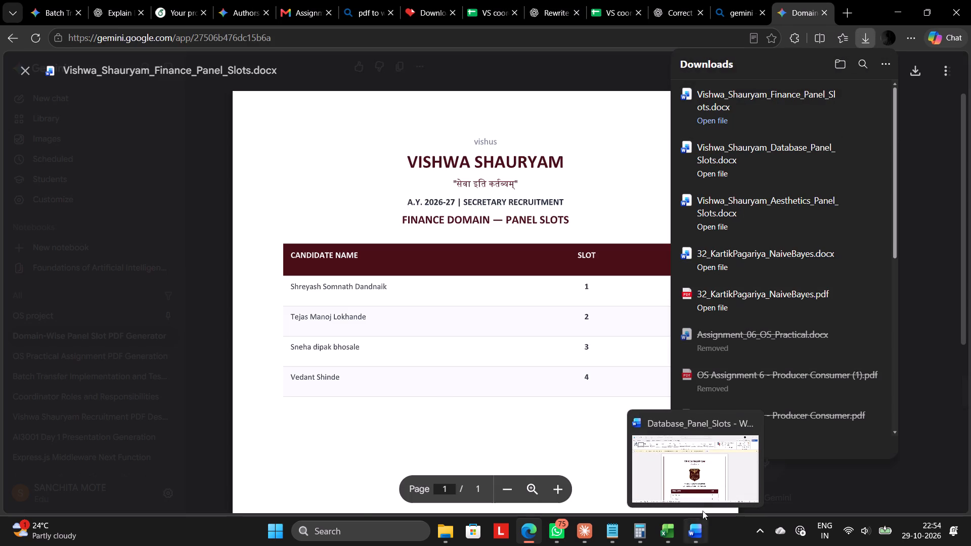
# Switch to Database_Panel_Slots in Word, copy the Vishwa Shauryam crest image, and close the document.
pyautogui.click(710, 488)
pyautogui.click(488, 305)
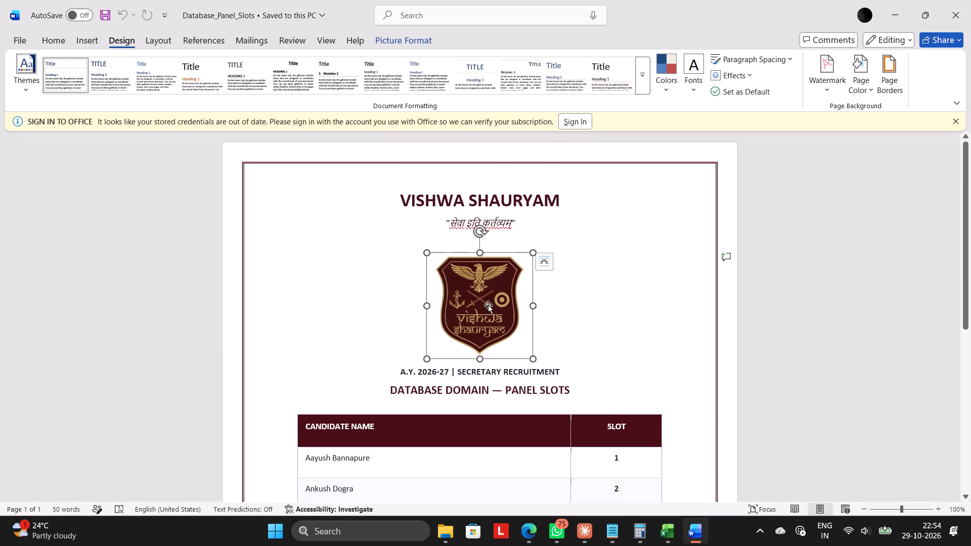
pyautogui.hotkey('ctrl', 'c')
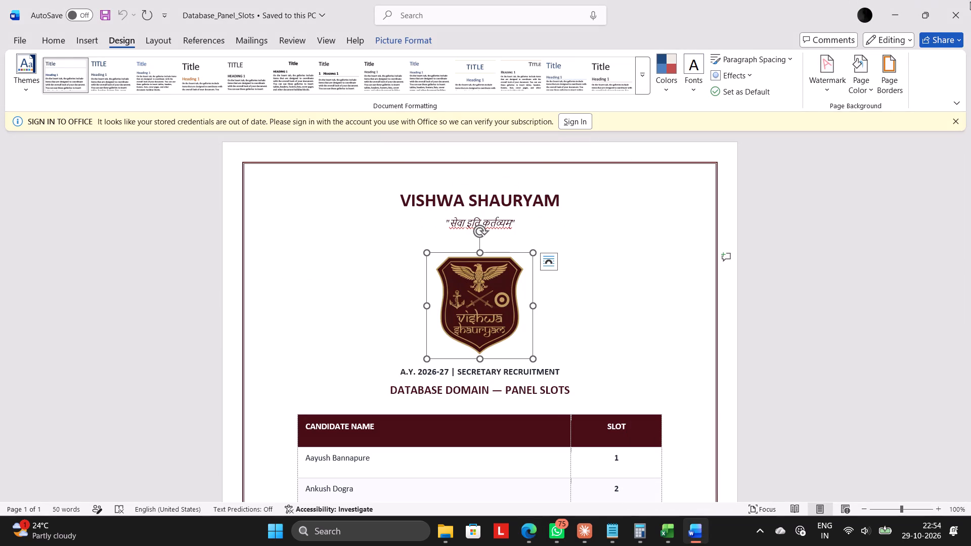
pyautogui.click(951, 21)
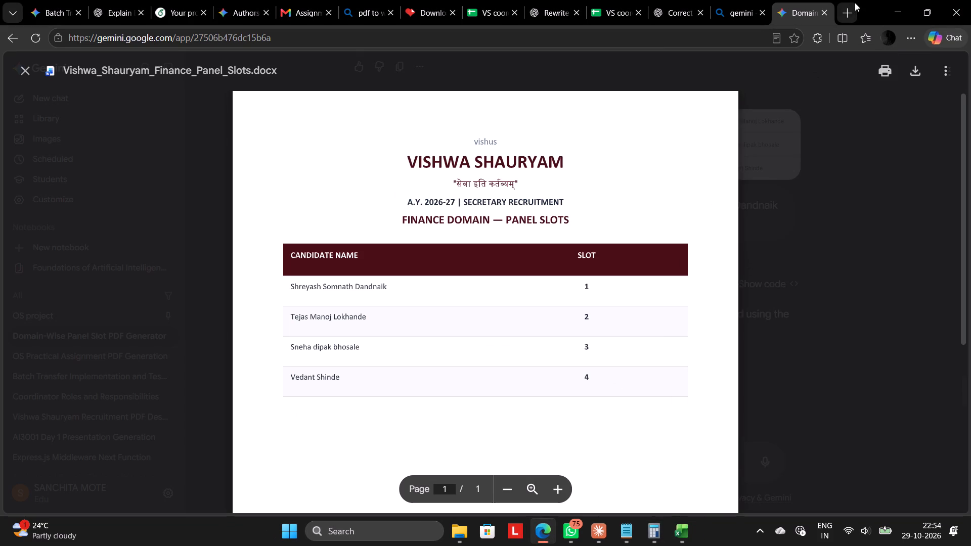
# Open the downloaded Vishwa_Shauryam_Finance_Panel_Slots.docx in Word, dismiss the activation notice, and enable editing.
pyautogui.hotkey('ctrl', 'j')
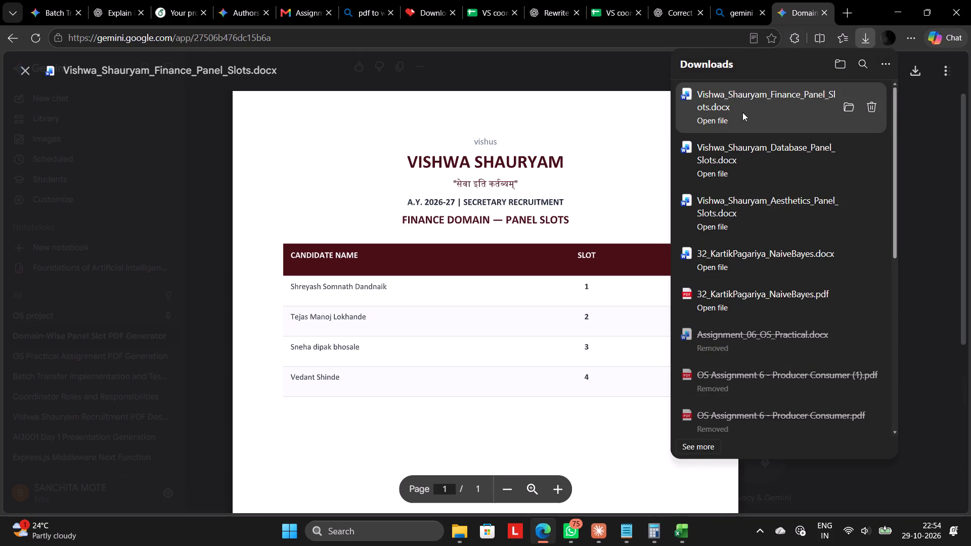
pyautogui.click(716, 122)
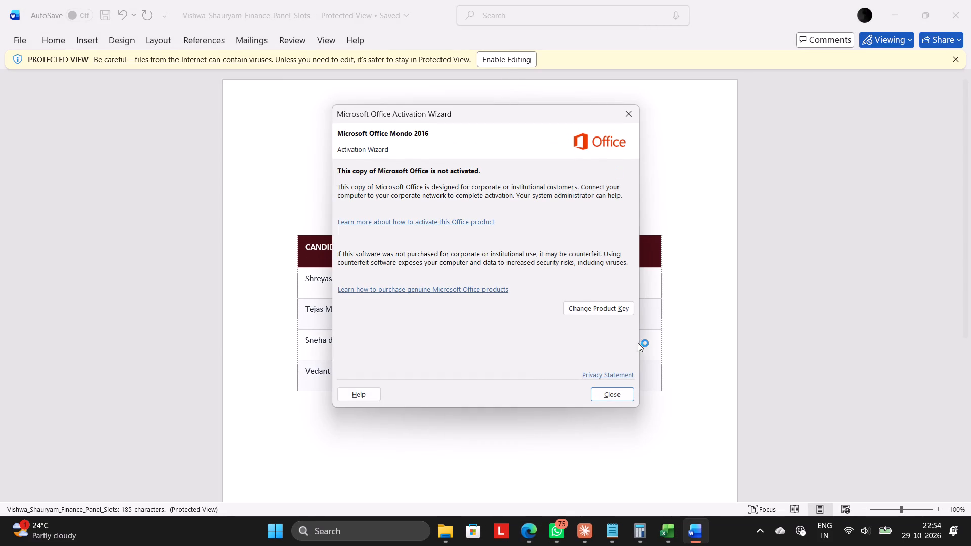
pyautogui.click(616, 392)
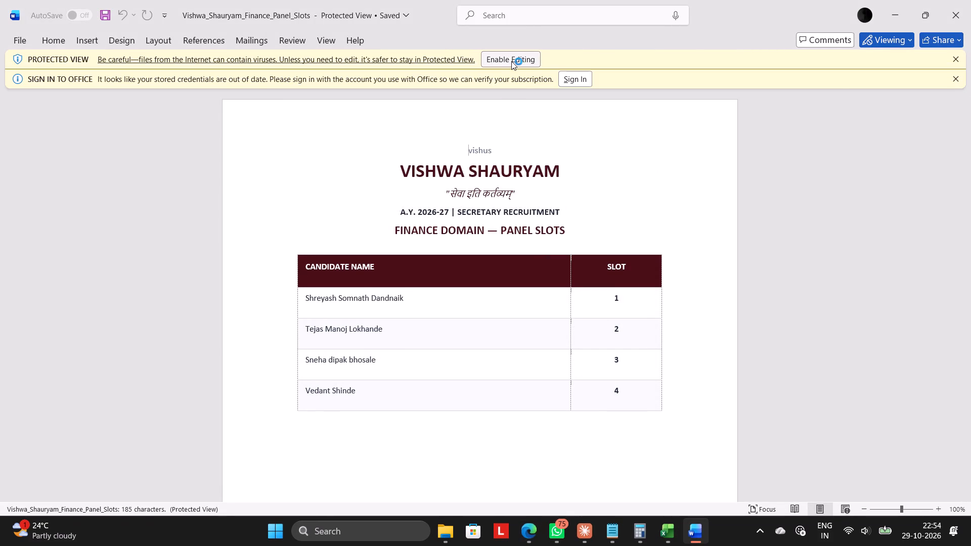
pyautogui.click(511, 61)
# Delete the "vishus" line above the VISHWA SHAURYAM title.
pyautogui.moveTo(499, 193); pyautogui.dragTo(448, 169)
pyautogui.press('BackSpace')
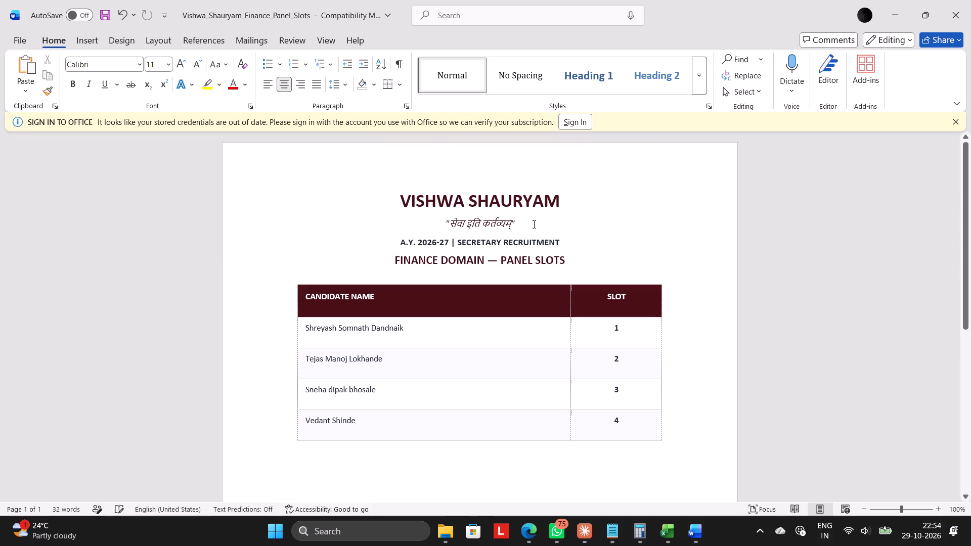
# Insert two blank lines below the Hindi motto and try to paste the crest image there.
pyautogui.click(531, 226)
pyautogui.press('Return')
pyautogui.press('Return')
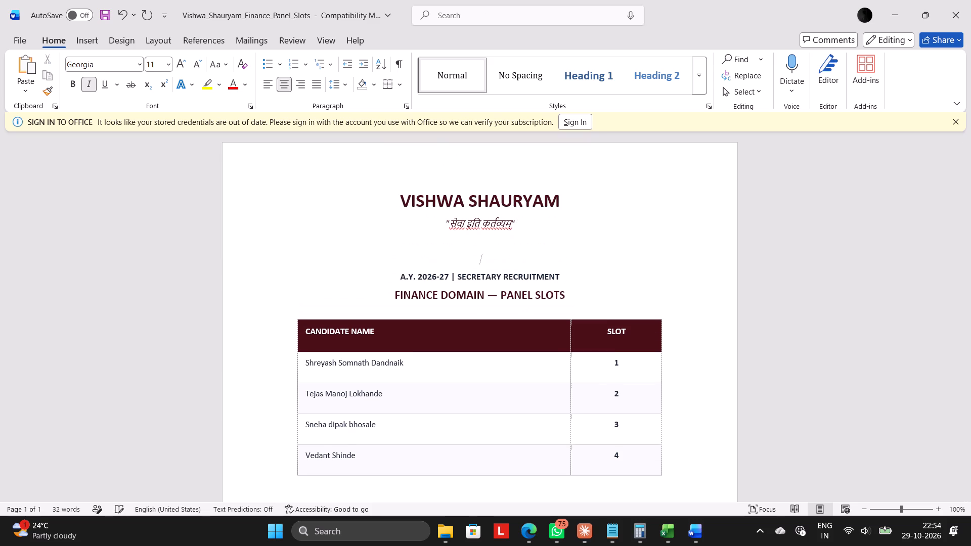
pyautogui.hotkey('ctrl', 'v')
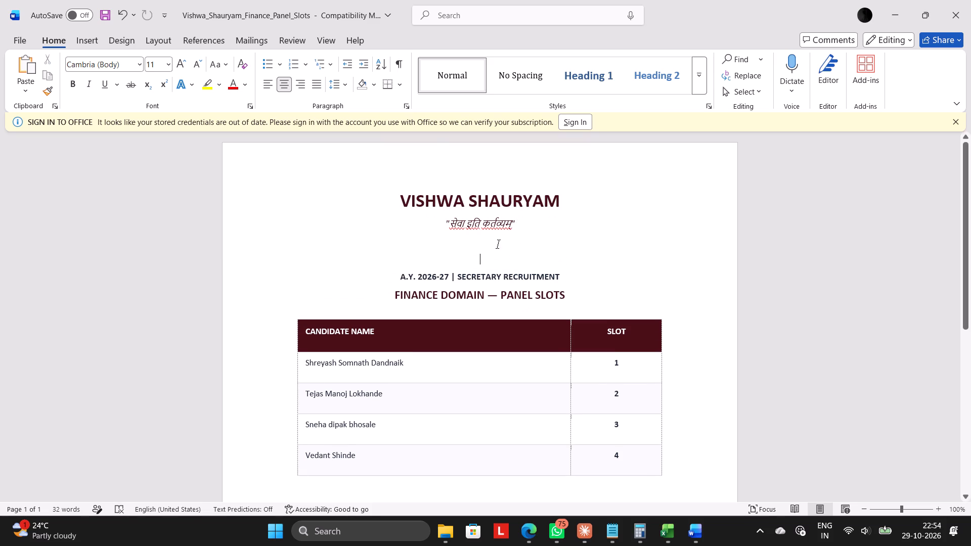
pyautogui.hotkey('ctrl', 'v')
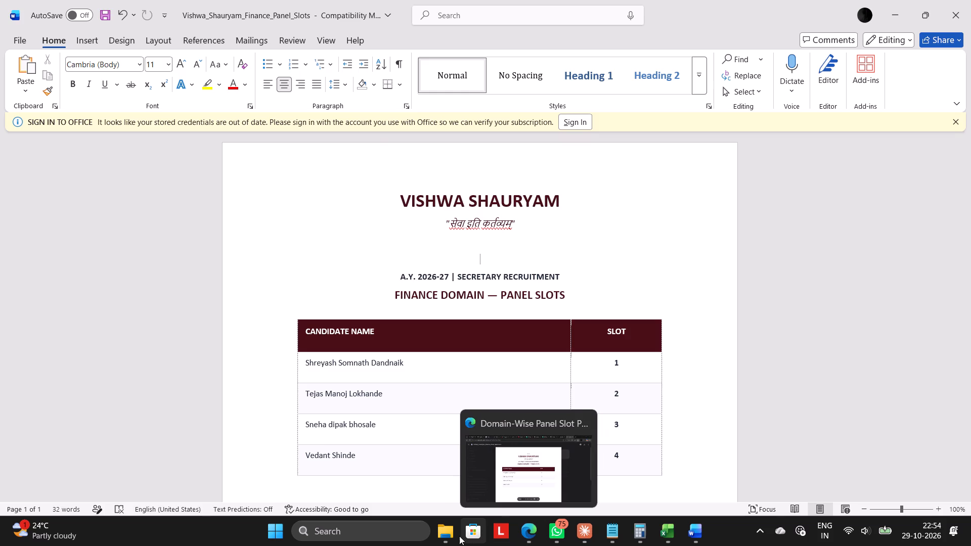
# Open Database_Panel_Slots from the recent files in File Explorer and copy its Vishwa Shauryam crest image.
pyautogui.click(444, 534)
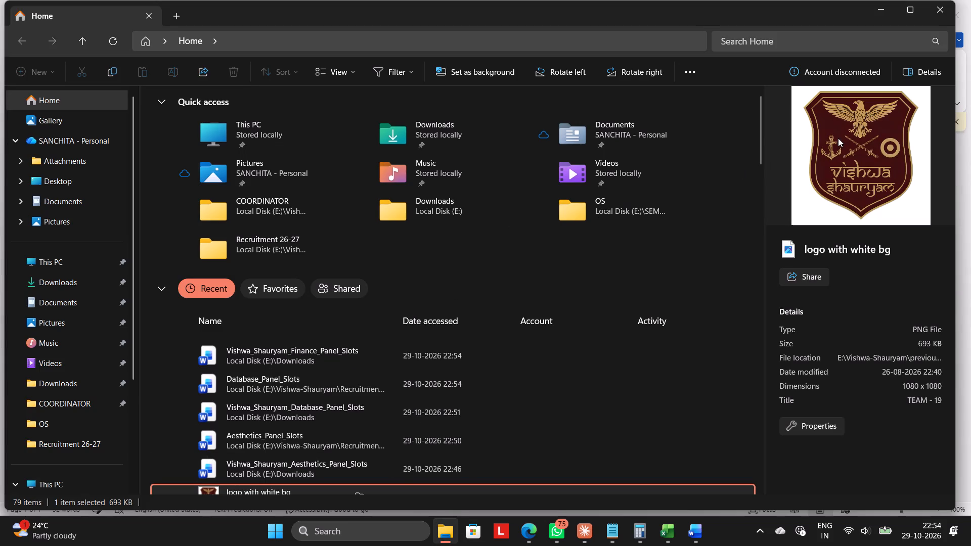
pyautogui.rightClick(838, 138)
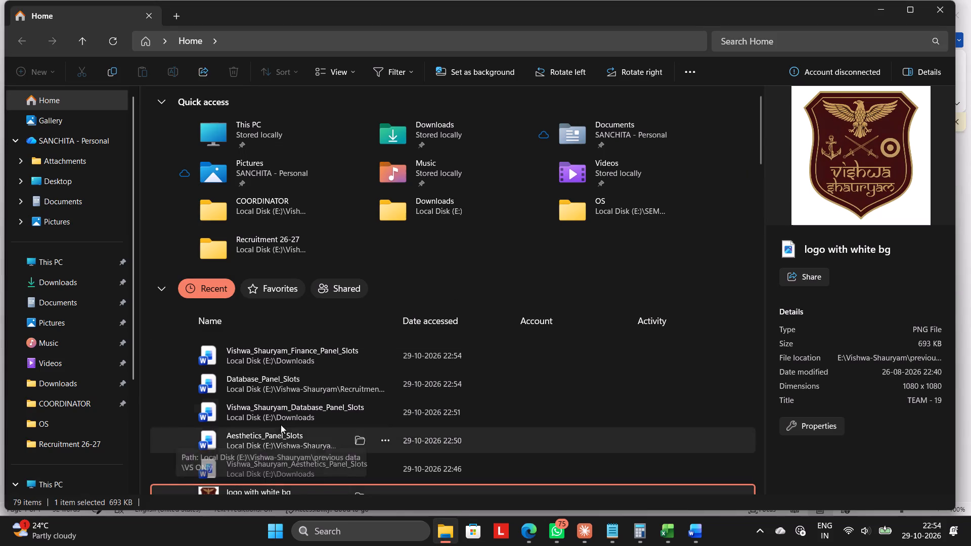
pyautogui.click(274, 379)
pyautogui.doubleClick(274, 379)
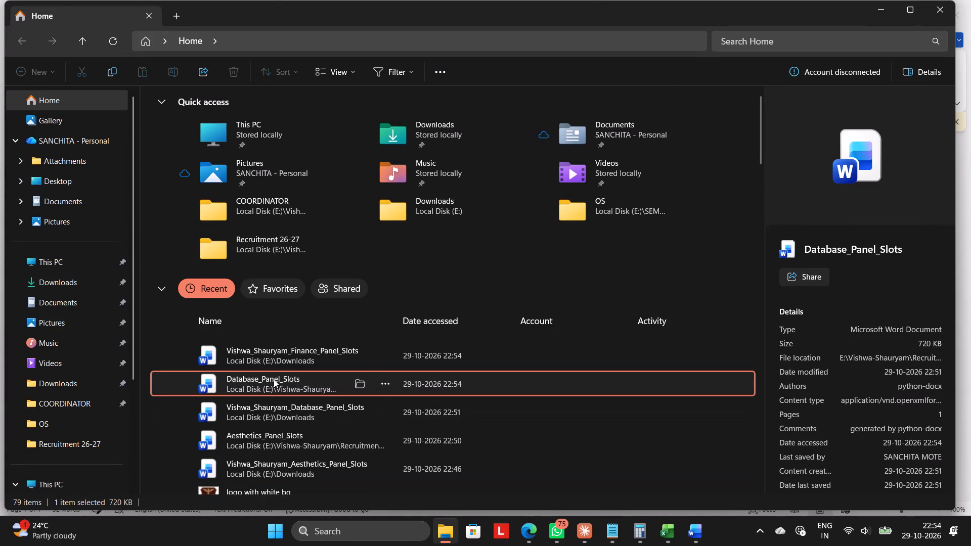
pyautogui.rightClick(478, 299)
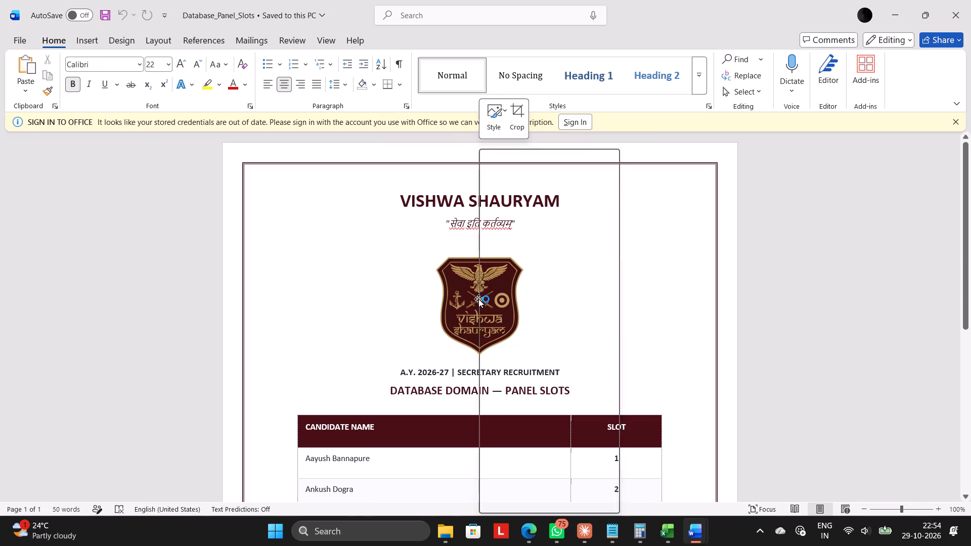
pyautogui.click(510, 201)
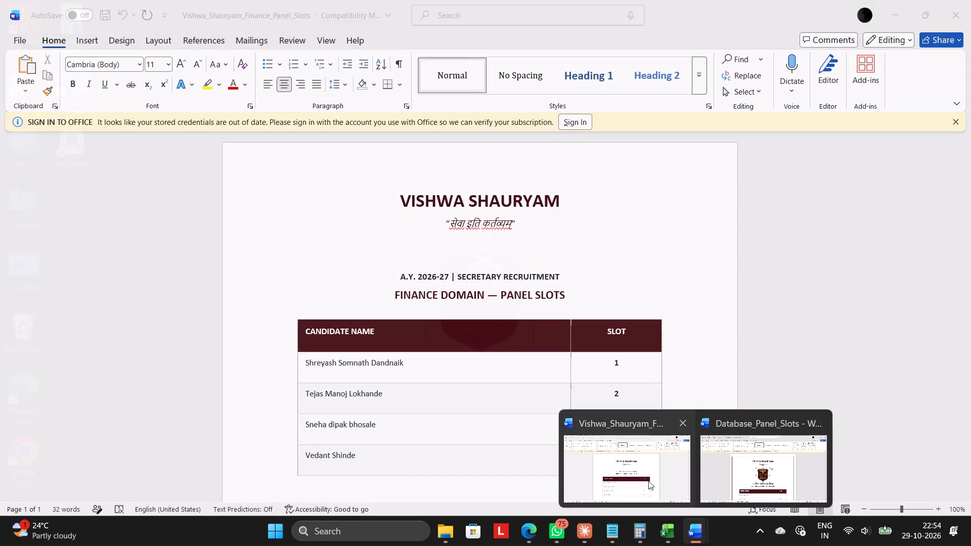
# Switch to the Vishwa_Shauryam_Finance_Panel_Slots document, paste the crest below the Hindi motto, and check the page layout.
pyautogui.click(648, 481)
pyautogui.hotkey('ctrl', 'v')
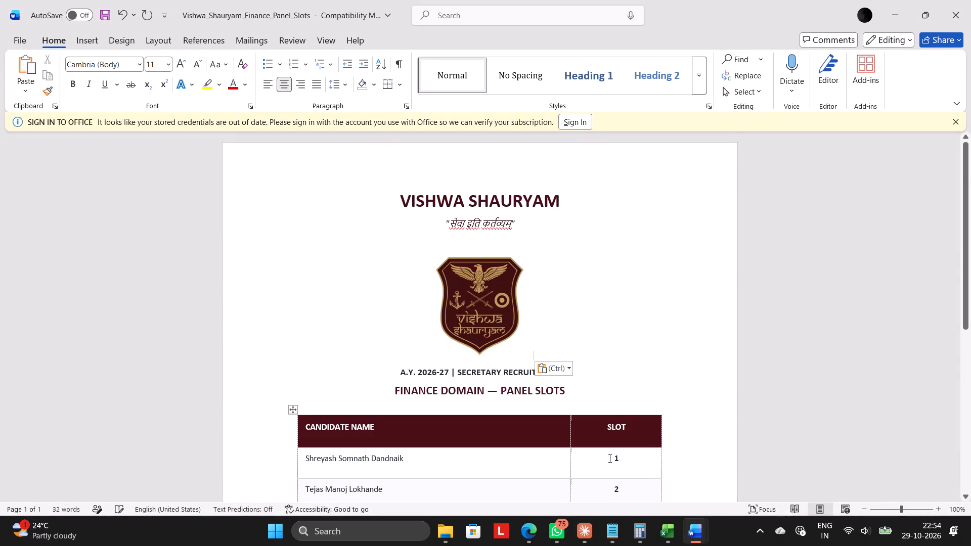
pyautogui.scroll(-1, 612, 404)
pyautogui.scroll(1, 612, 404)
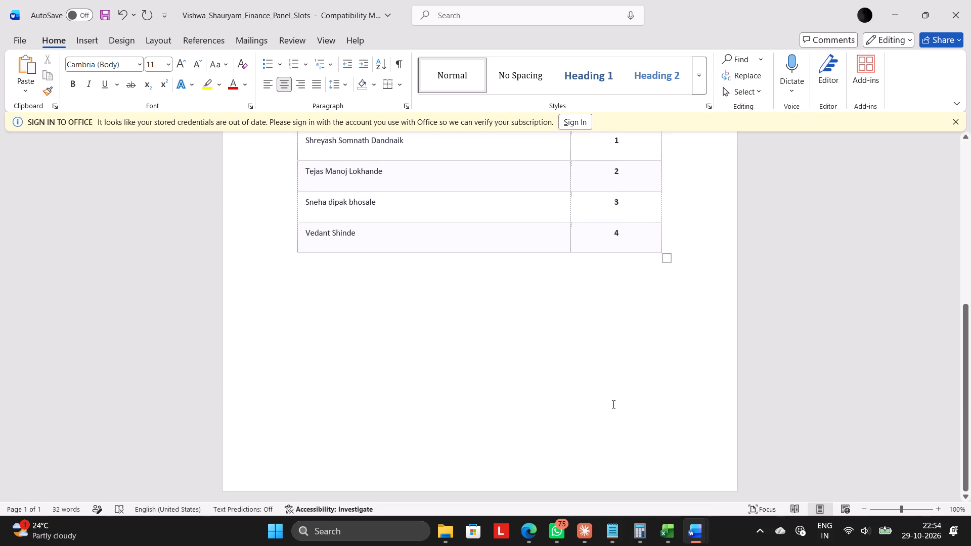
pyautogui.scroll(1, 612, 404)
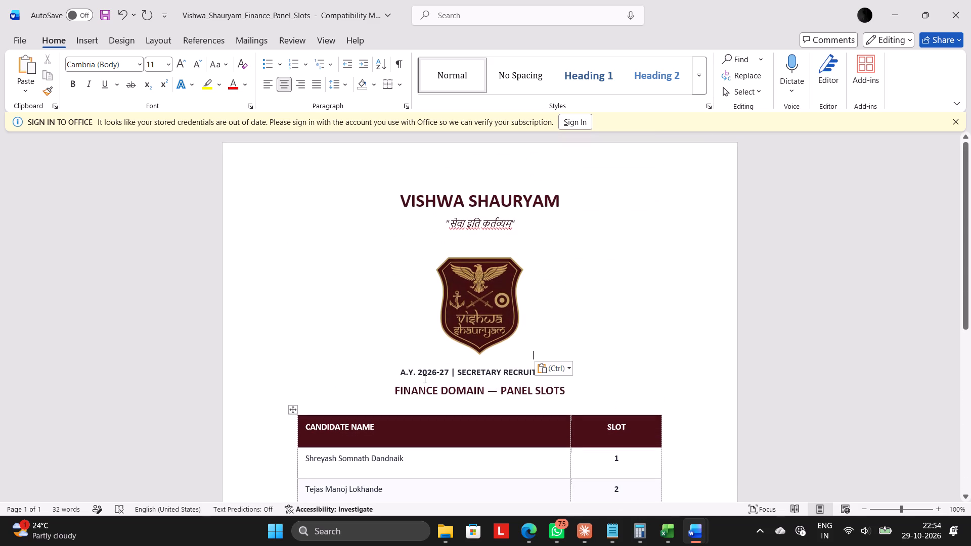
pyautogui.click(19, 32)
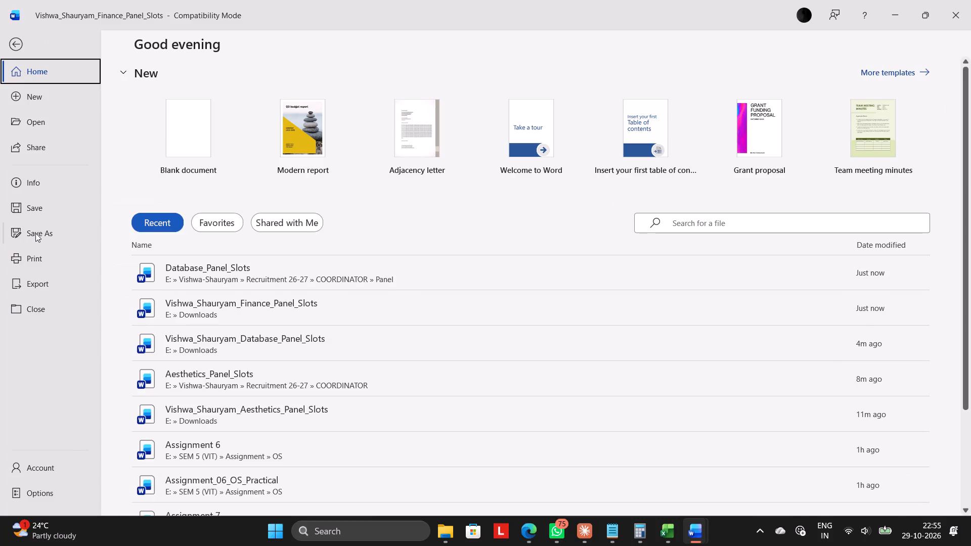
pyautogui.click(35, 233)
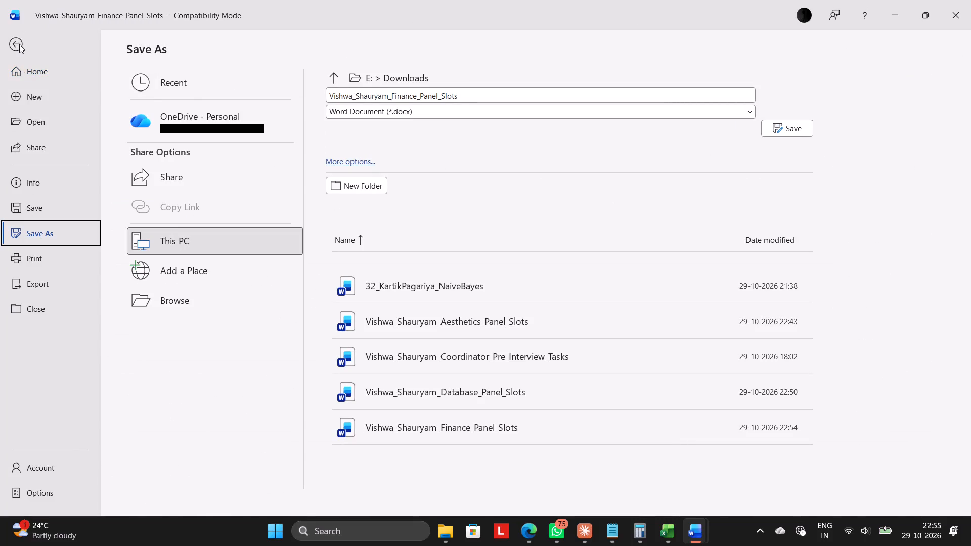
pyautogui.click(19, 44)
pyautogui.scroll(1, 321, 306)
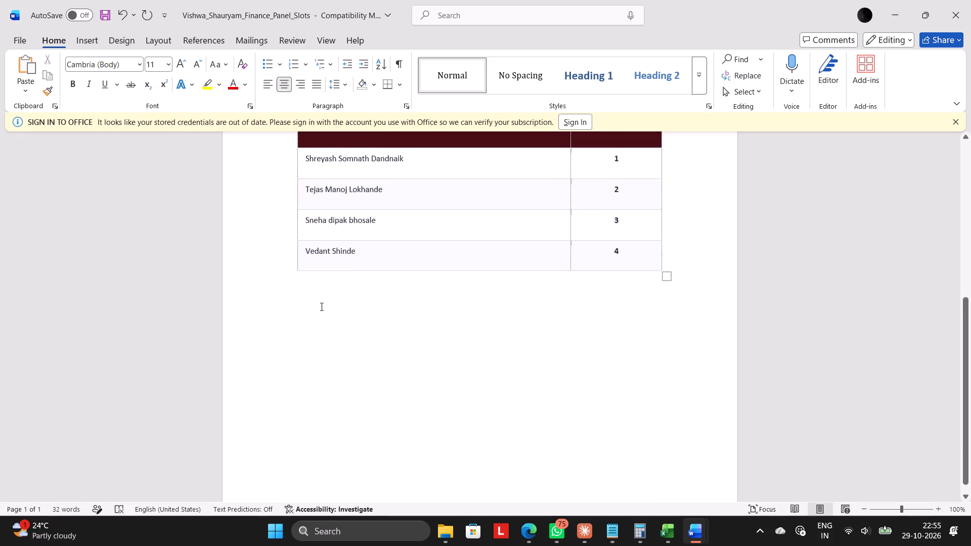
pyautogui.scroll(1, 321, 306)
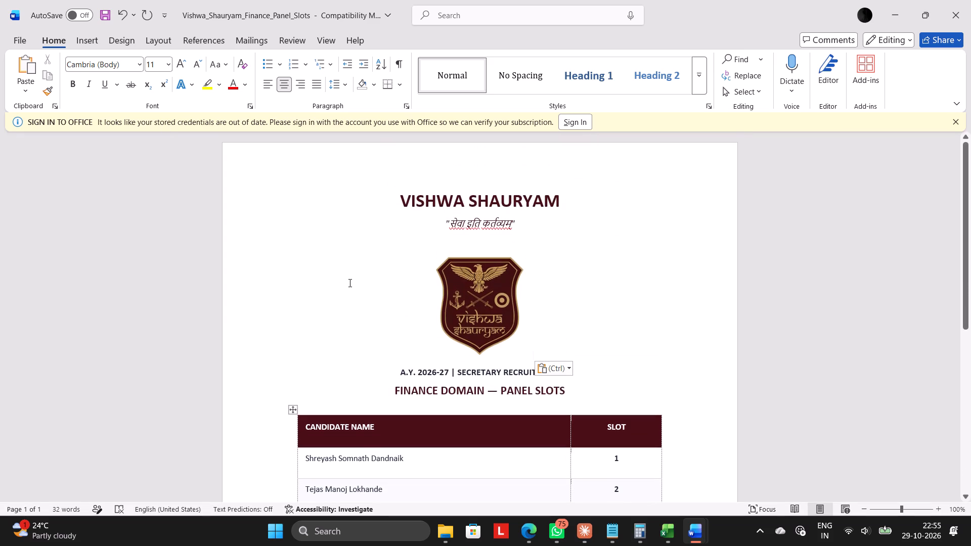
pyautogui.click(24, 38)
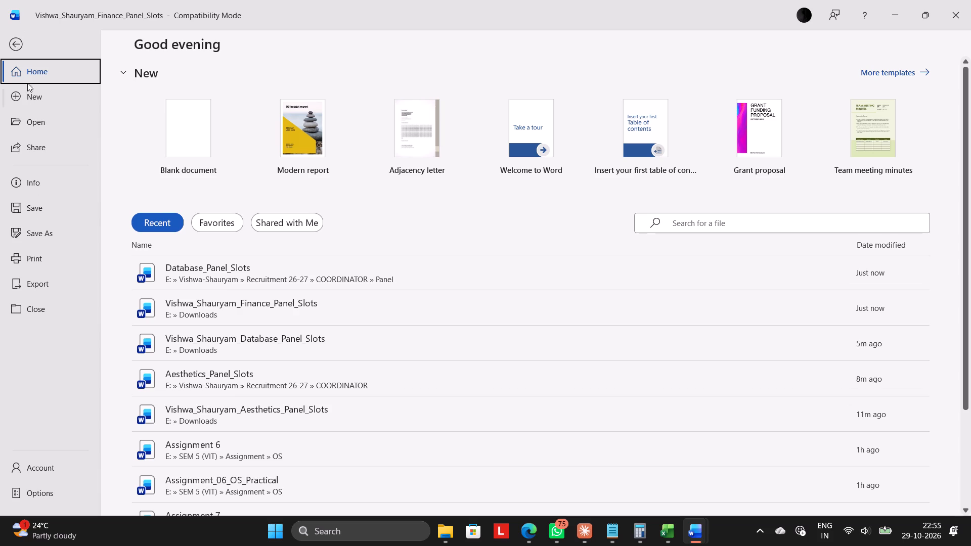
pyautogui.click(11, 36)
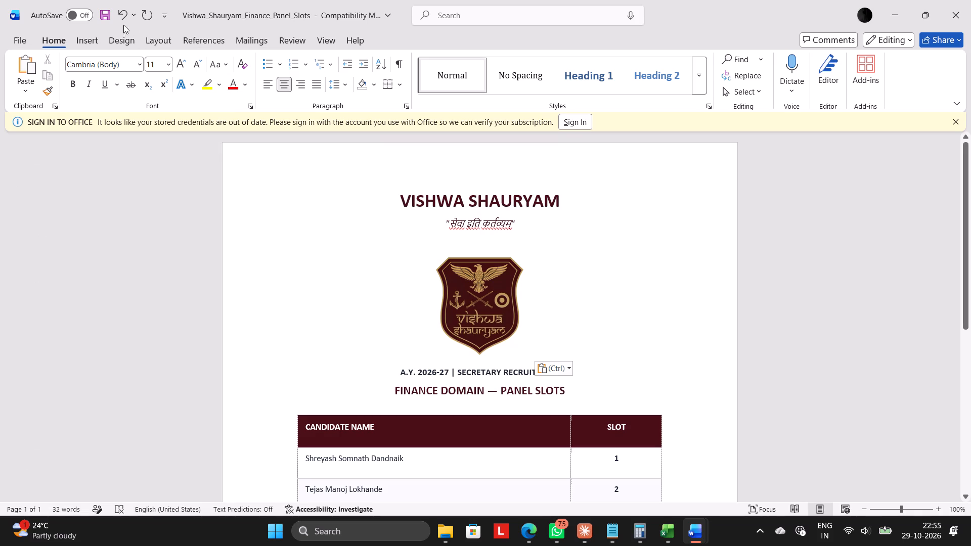
# Add a dark maroon box page border to the whole document, using the thick-and-thin double line style at 2¼ pt width.
pyautogui.click(127, 39)
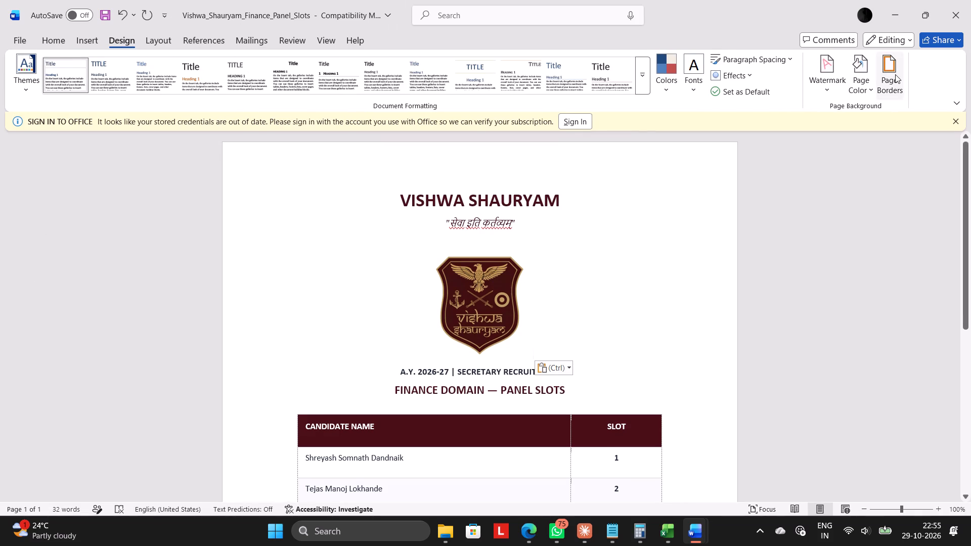
pyautogui.click(895, 74)
pyautogui.click(480, 308)
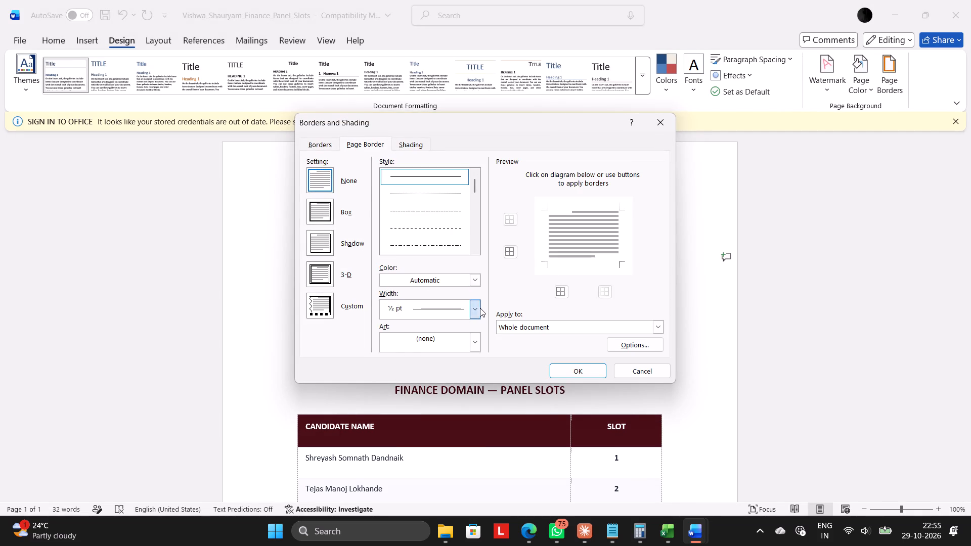
pyautogui.click(474, 278)
pyautogui.click(474, 421)
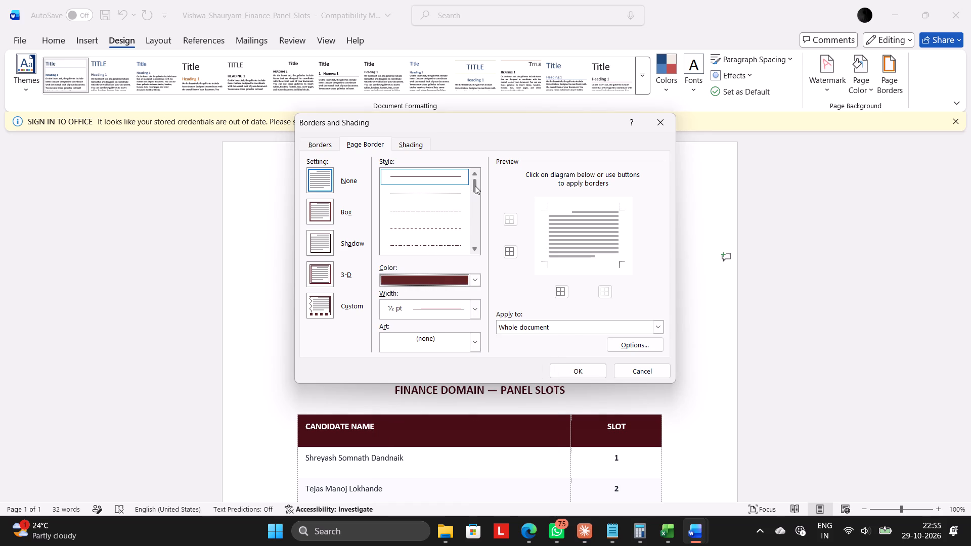
pyautogui.moveTo(475, 186); pyautogui.dragTo(477, 205)
pyautogui.click(447, 194)
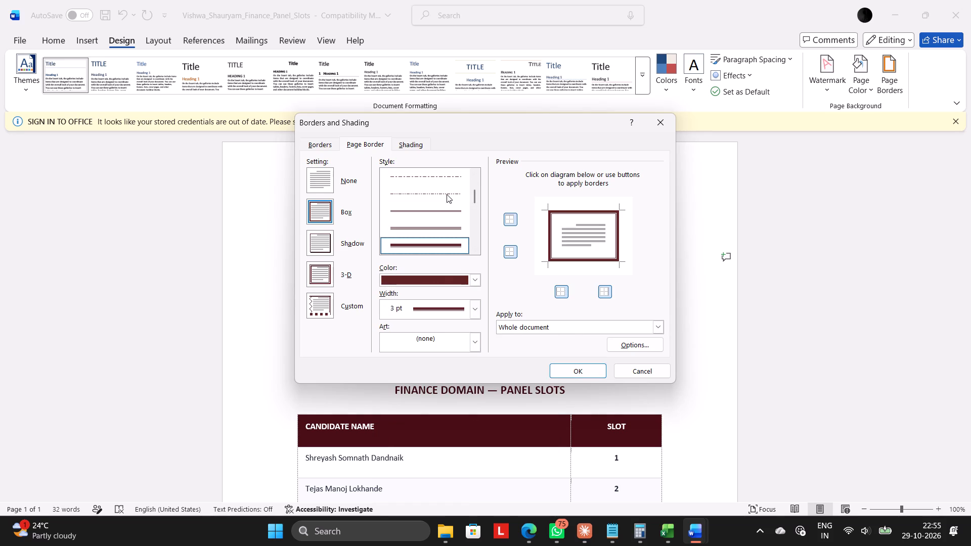
pyautogui.click(479, 311)
pyautogui.click(462, 342)
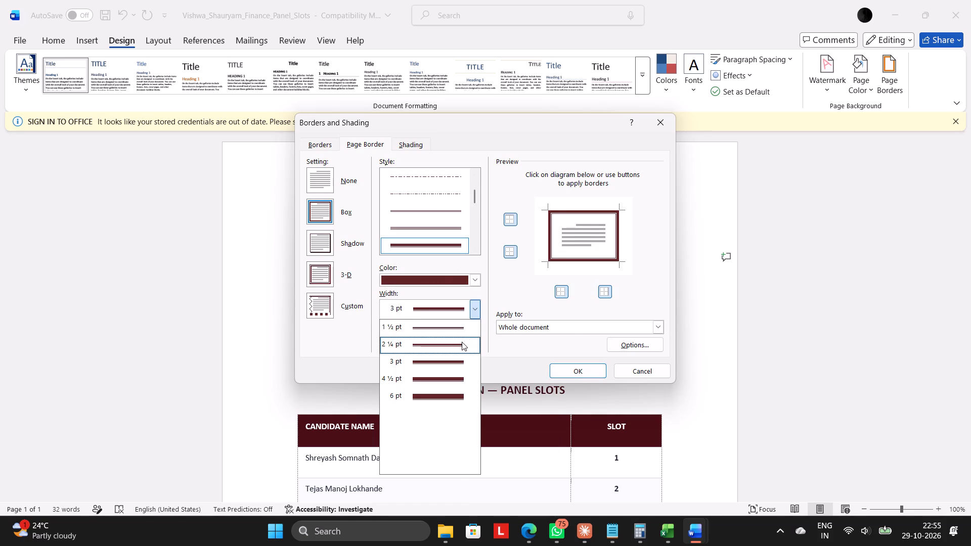
pyautogui.click(578, 372)
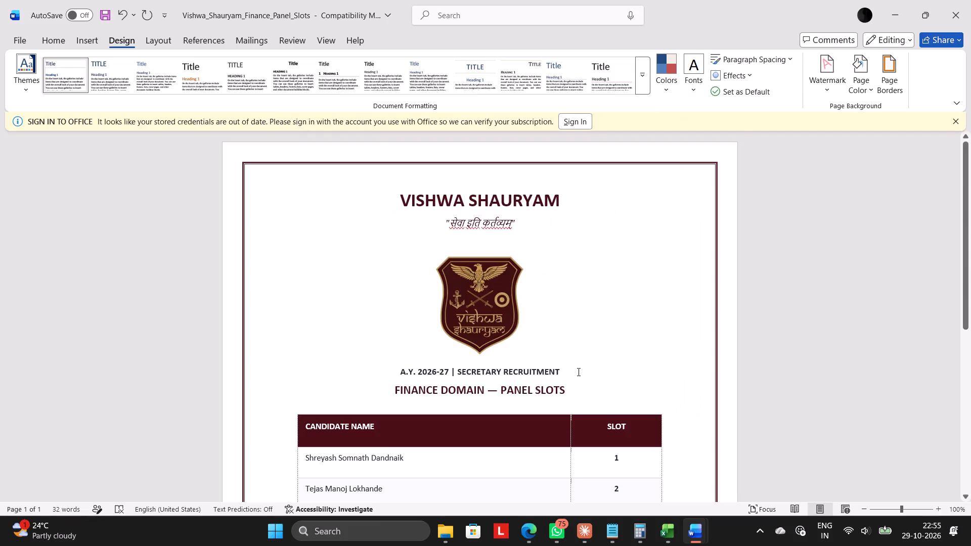
pyautogui.scroll(-5, 578, 372)
pyautogui.scroll(1, 578, 372)
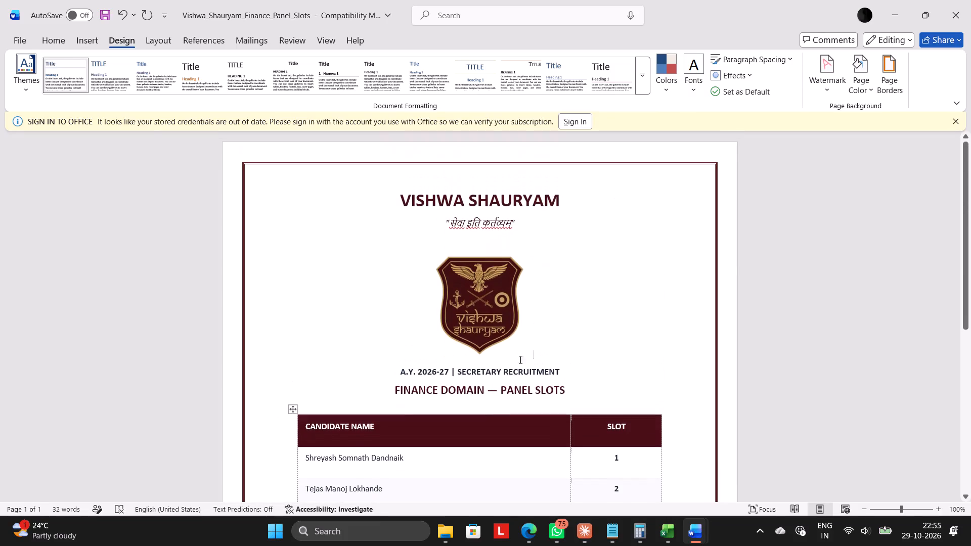
# Start saving a copy of the Finance document as PDF, with the COORDINATOR > Panel folder as the destination.
pyautogui.click(22, 40)
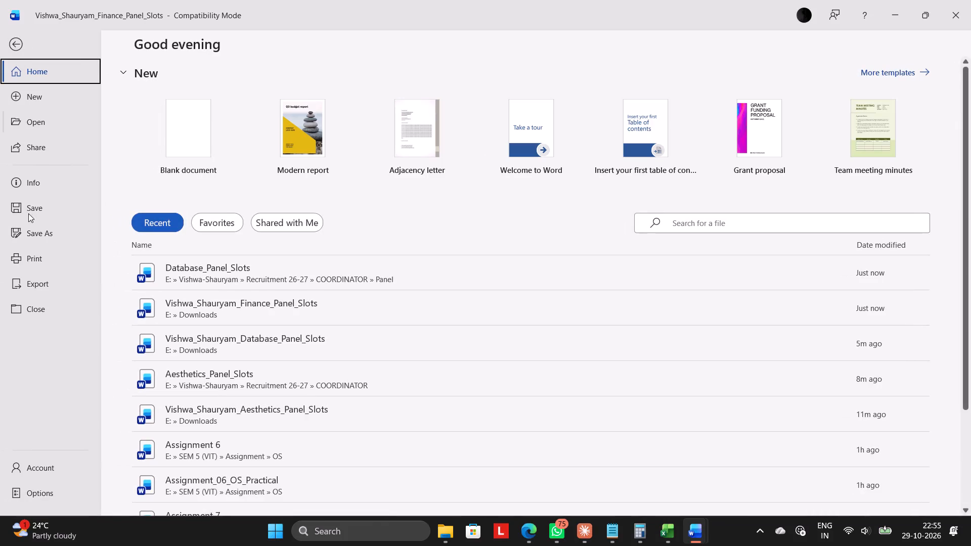
pyautogui.click(38, 234)
pyautogui.click(366, 112)
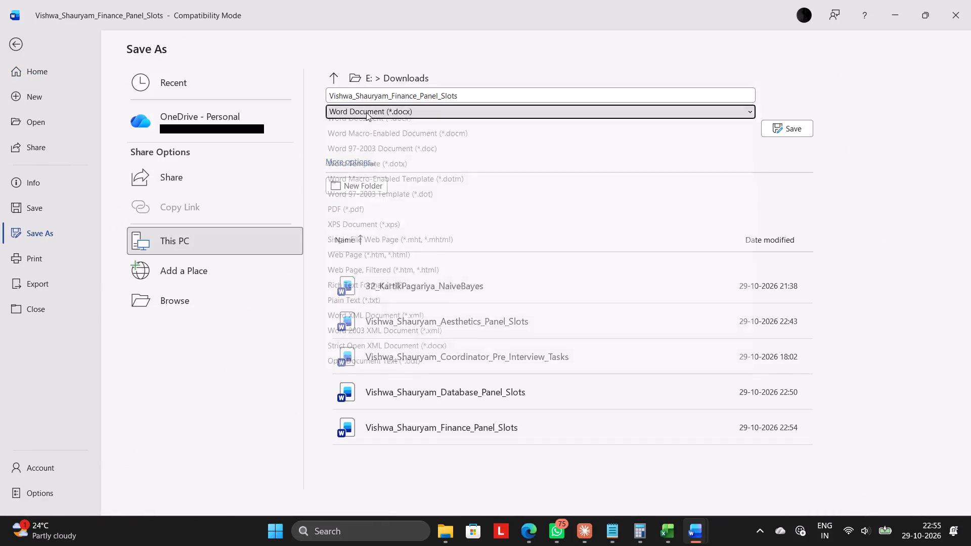
pyautogui.click(356, 220)
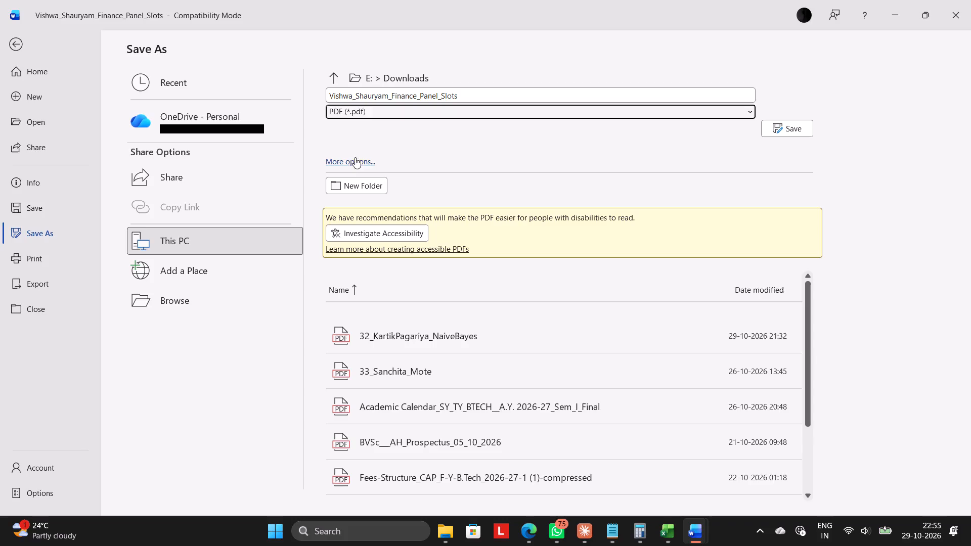
pyautogui.click(355, 160)
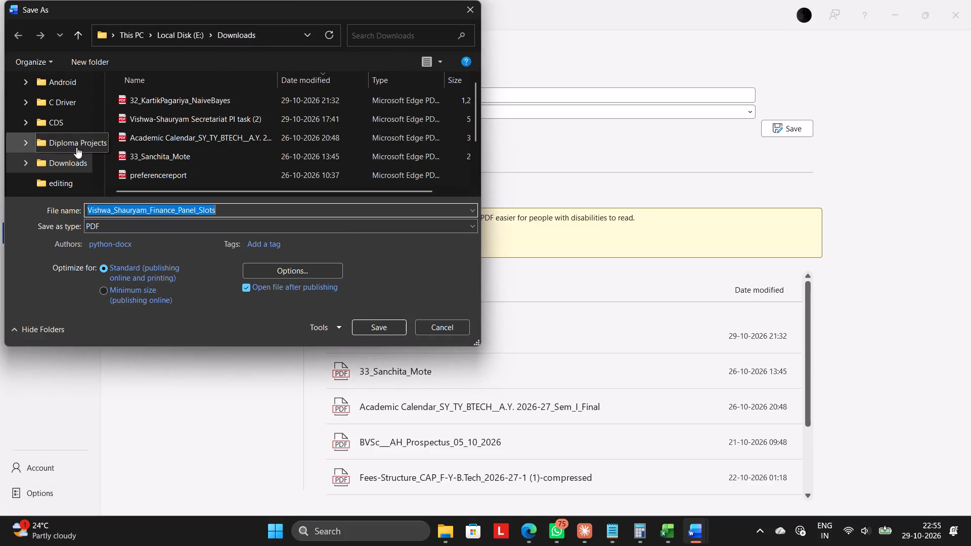
pyautogui.scroll(2, 76, 147)
pyautogui.scroll(-1, 76, 147)
pyautogui.moveTo(98, 92); pyautogui.dragTo(98, 116)
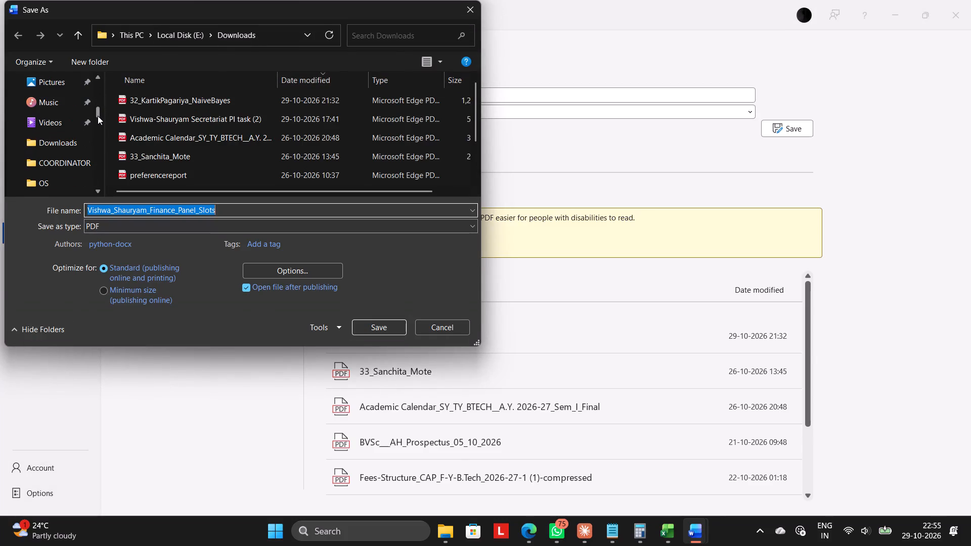
pyautogui.click(71, 165)
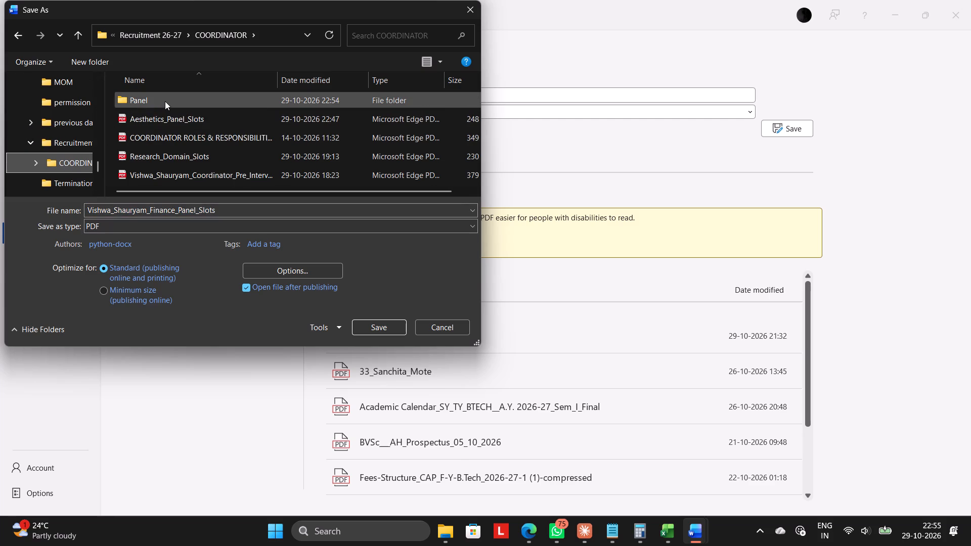
pyautogui.doubleClick(165, 101)
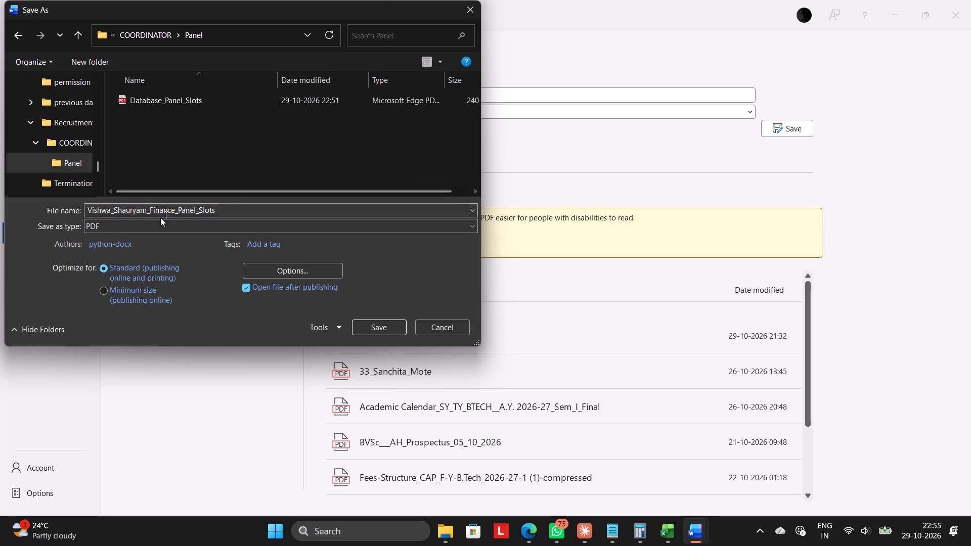
# Shorten the PDF's file name to Finance_Panel_Slots and save it.
pyautogui.click(150, 212)
pyautogui.click(150, 212)
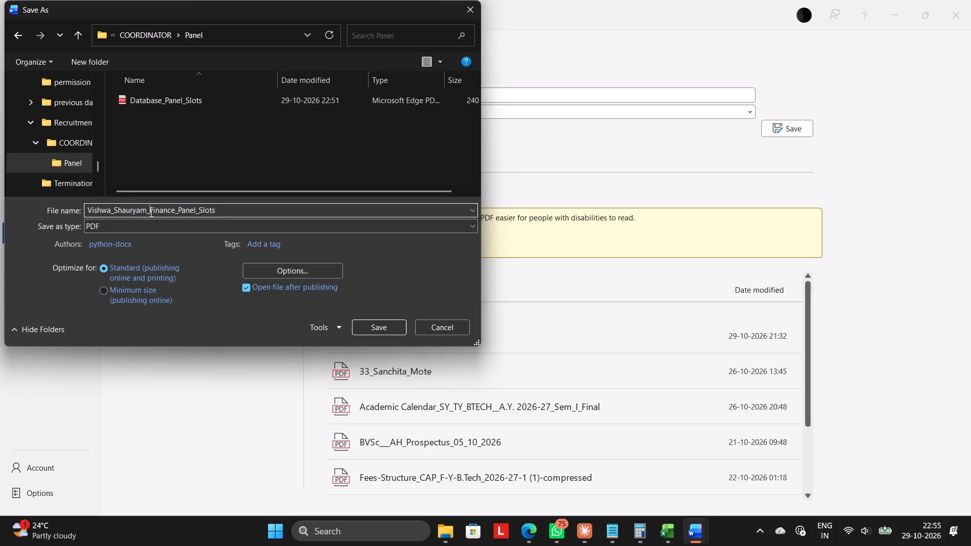
pyautogui.press('BackSpace')
pyautogui.press('BackSpace')
pyautogui.press('BackSpace')
pyautogui.press('BackSpace')
pyautogui.press('BackSpace')
pyautogui.press('BackSpace')
pyautogui.press('BackSpace')
pyautogui.press('BackSpace')
pyautogui.press('BackSpace')
pyautogui.press('BackSpace')
pyautogui.press('BackSpace')
pyautogui.press('BackSpace')
pyautogui.press('BackSpace')
pyautogui.press('BackSpace')
pyautogui.press('BackSpace')
pyautogui.press('BackSpace')
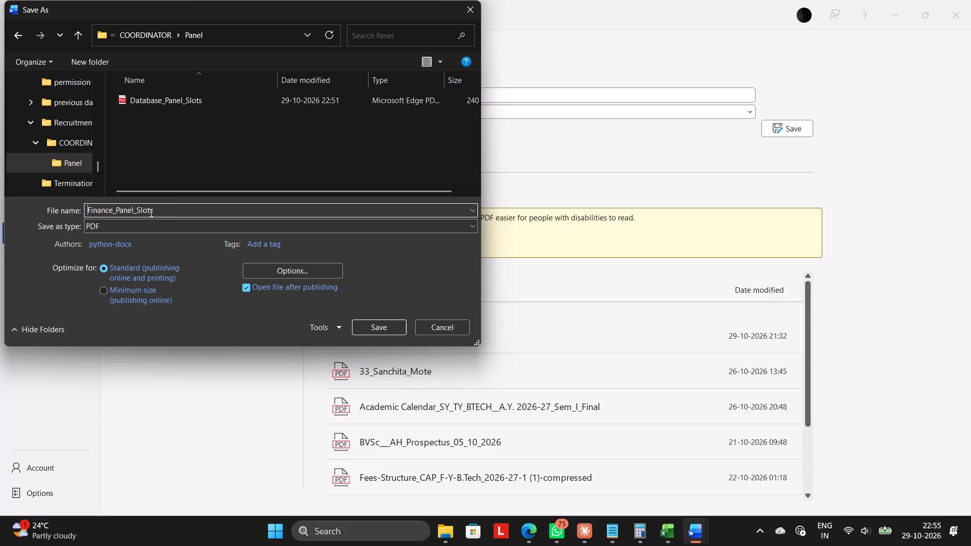
pyautogui.press('Return')
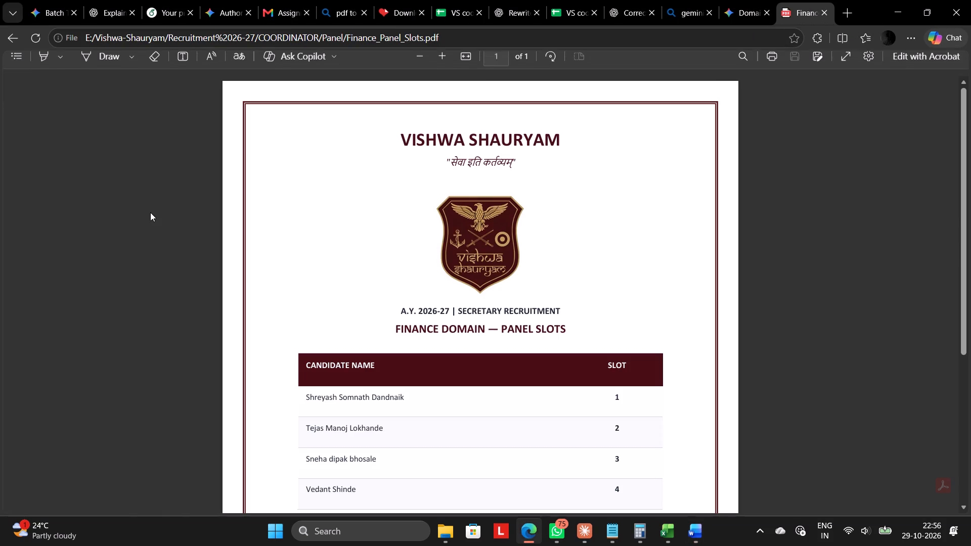
# Close the published Finance PDF in Edge and the Finance document preview in Gemini.
pyautogui.scroll(1, 457, 252)
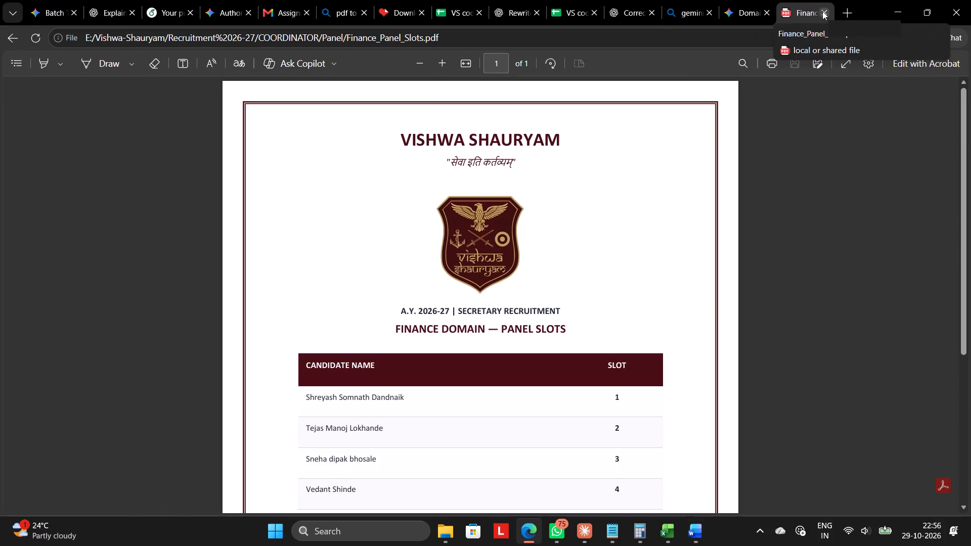
pyautogui.click(822, 11)
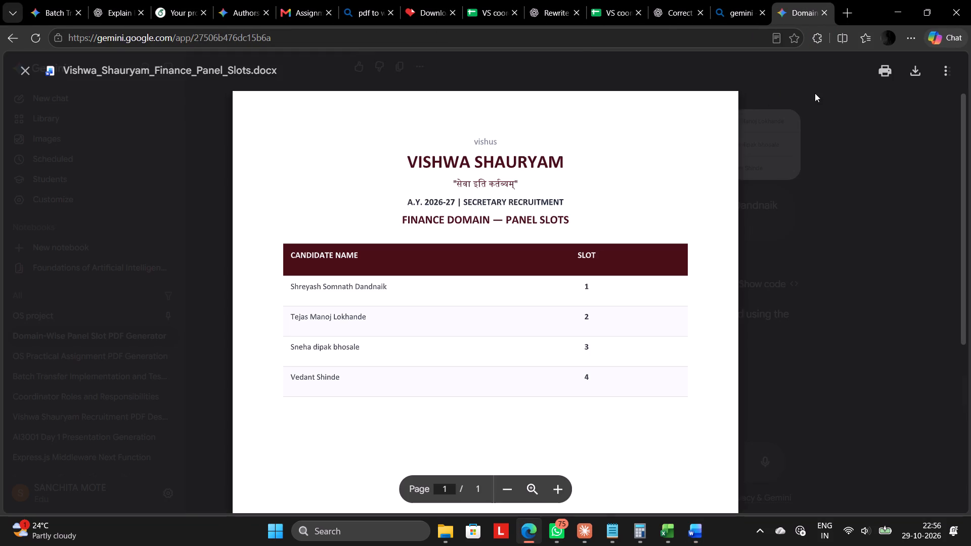
pyautogui.click(18, 76)
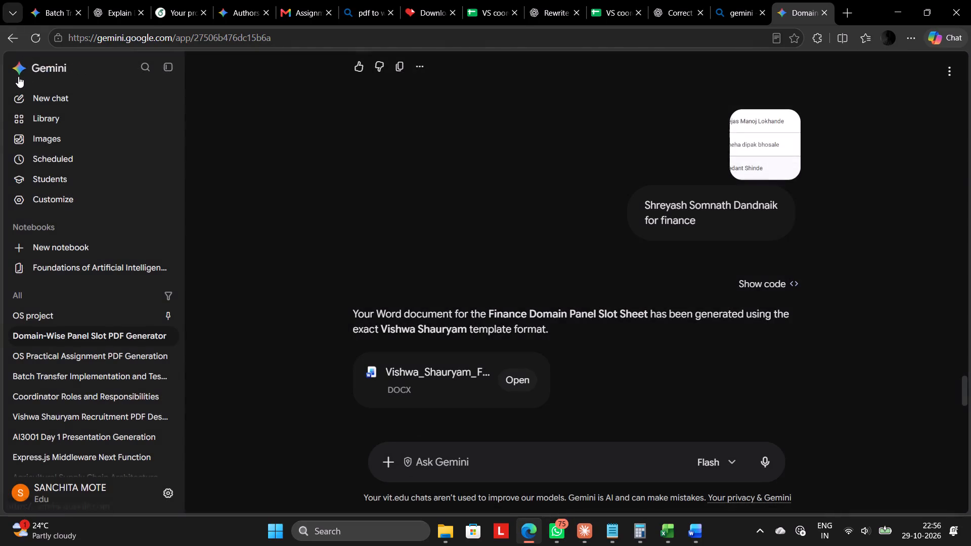
# Switch to the demo workbook in Excel and undo the sort by second-priority domain.
pyautogui.click(608, 11)
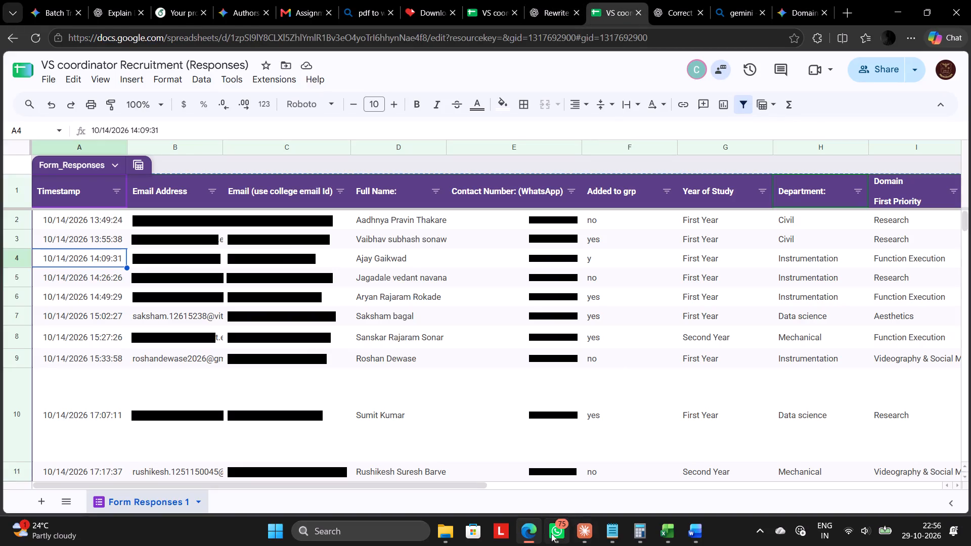
pyautogui.click(670, 532)
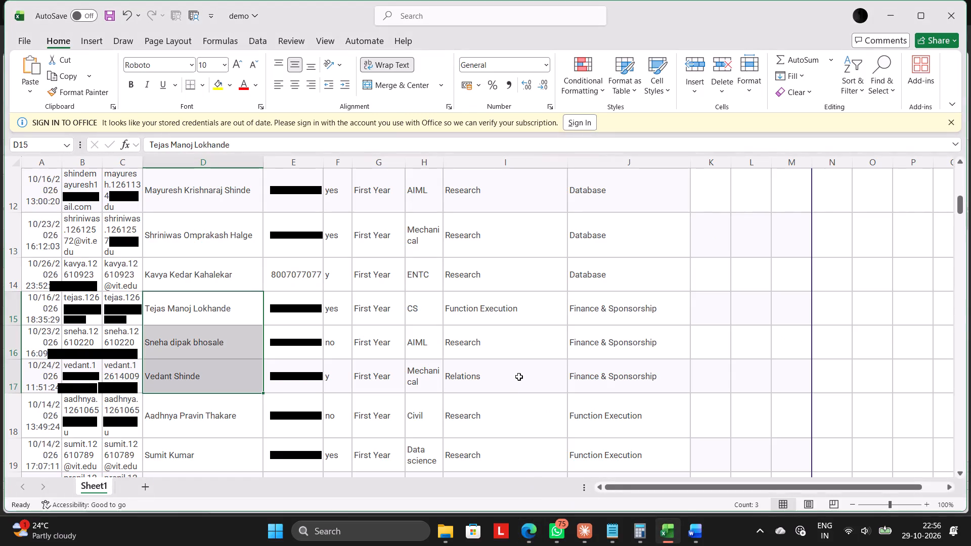
pyautogui.click(519, 377)
pyautogui.hotkey('ctrl', 'z')
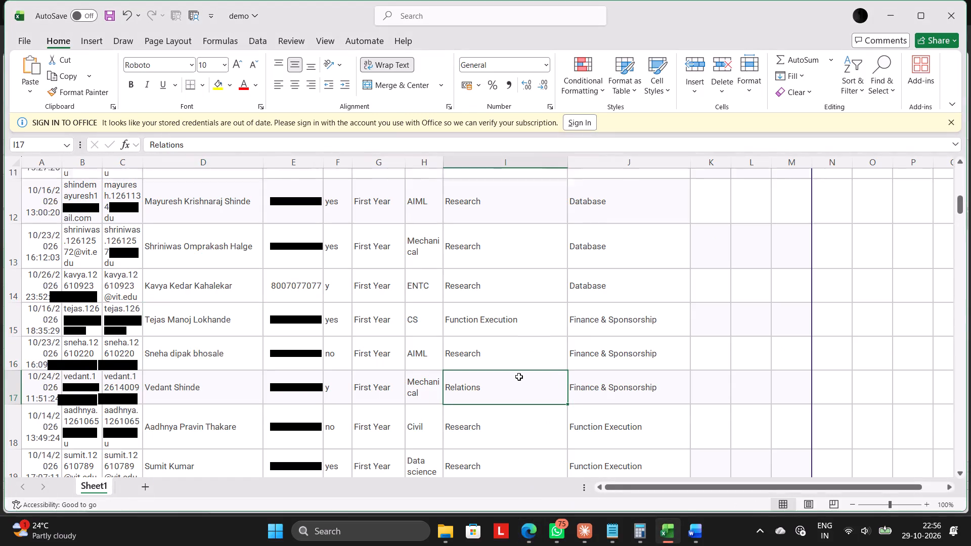
# Sort the response rows from A to Z by the Domain First Priority column.
pyautogui.click(519, 377)
pyautogui.scroll(8, 519, 377)
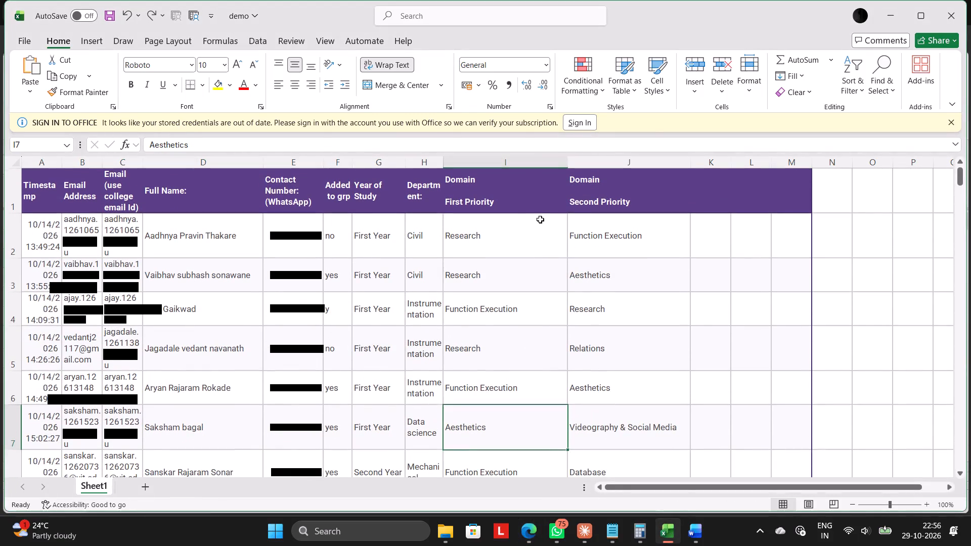
pyautogui.click(536, 211)
pyautogui.click(846, 77)
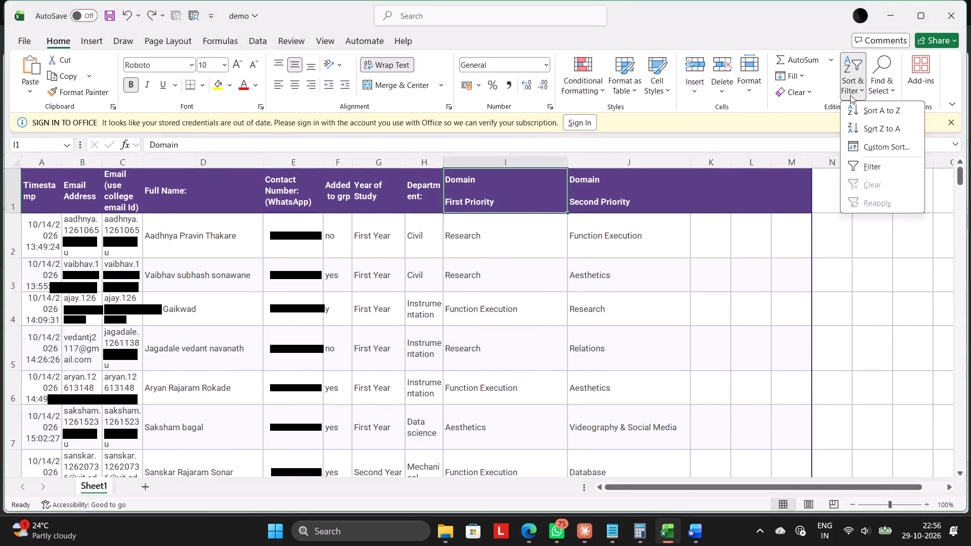
pyautogui.click(854, 107)
pyautogui.scroll(-4, 595, 310)
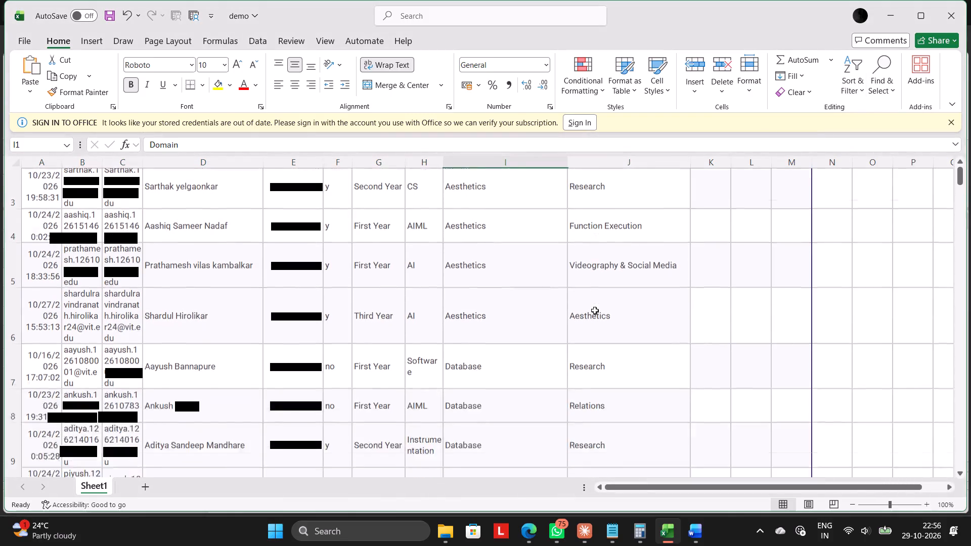
pyautogui.scroll(-2, 595, 310)
pyautogui.scroll(1, 595, 310)
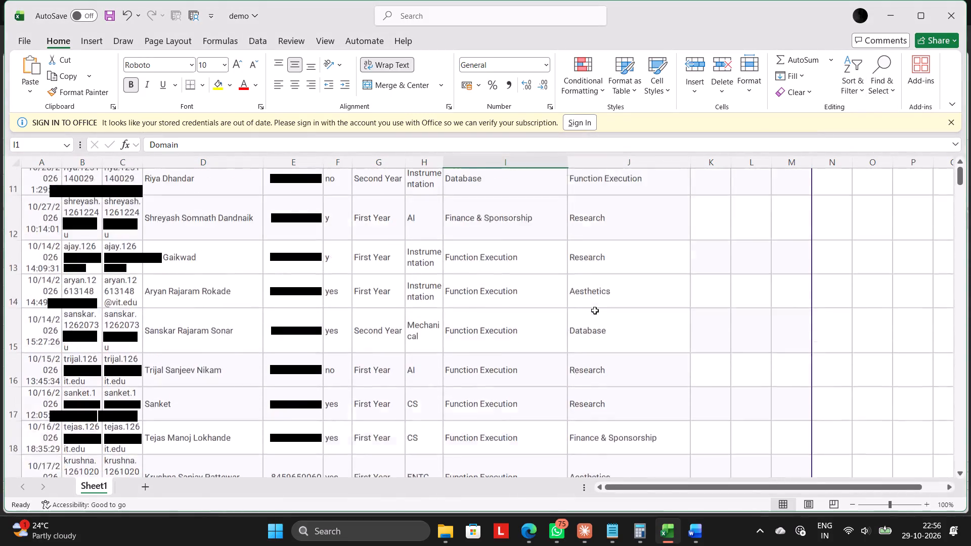
pyautogui.scroll(1, 595, 310)
pyautogui.scroll(-2, 525, 354)
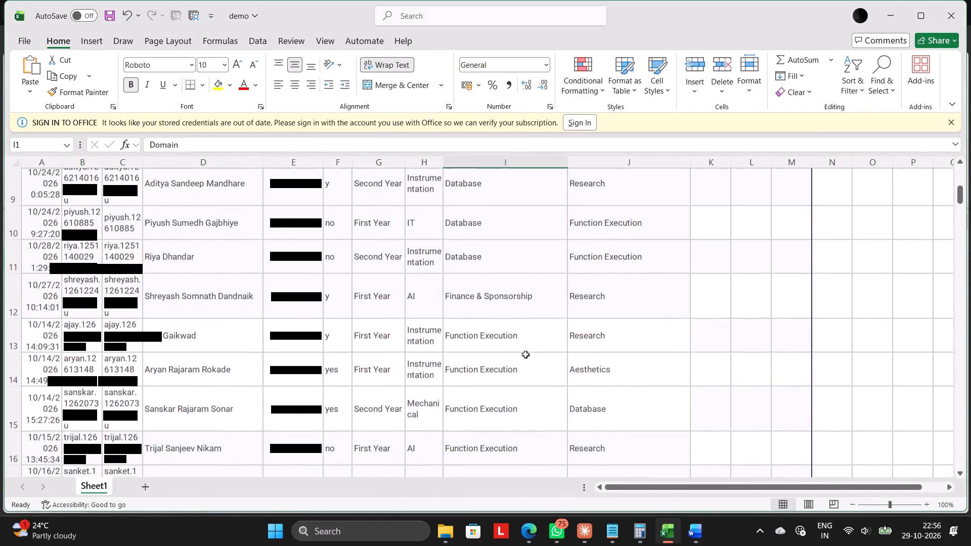
pyautogui.click(473, 336)
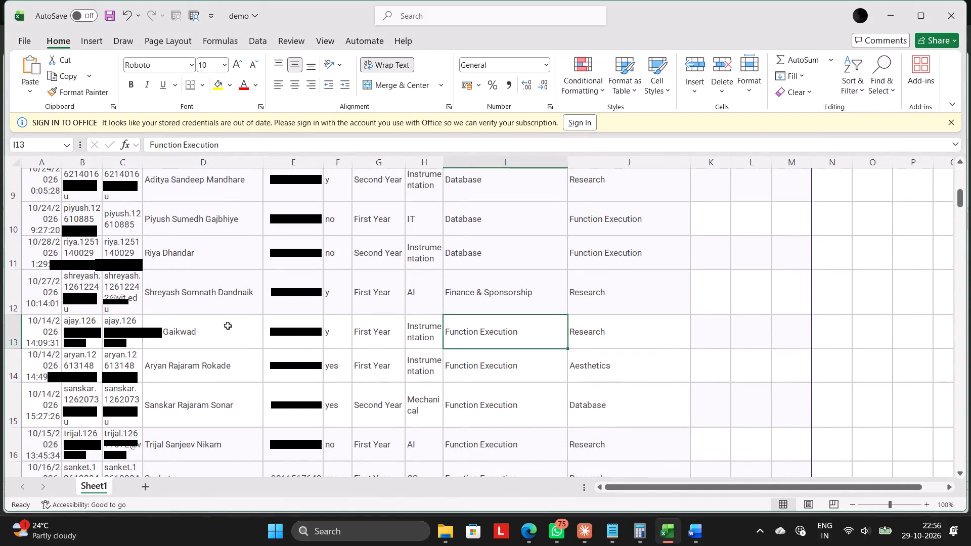
pyautogui.moveTo(197, 329); pyautogui.dragTo(203, 440)
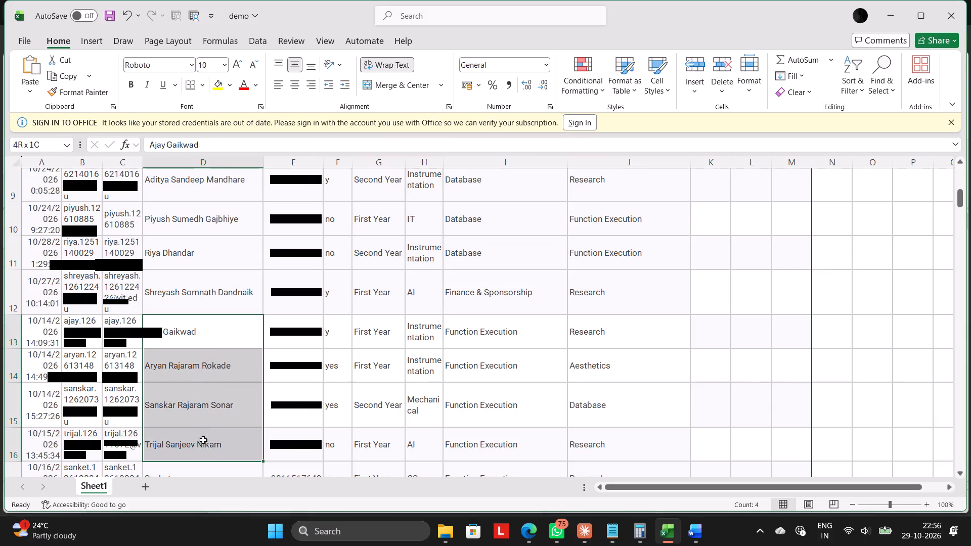
pyautogui.moveTo(203, 440); pyautogui.dragTo(204, 471)
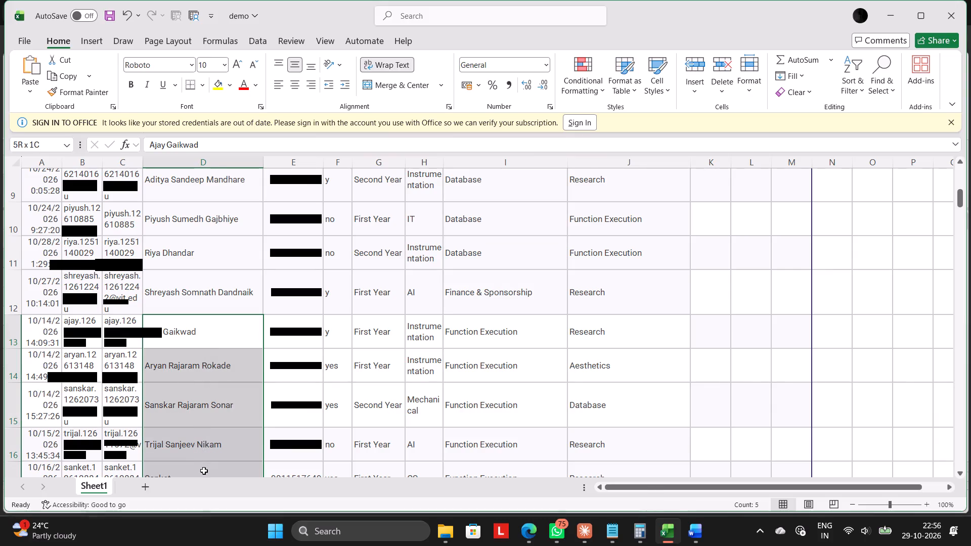
pyautogui.moveTo(204, 471); pyautogui.dragTo(203, 483)
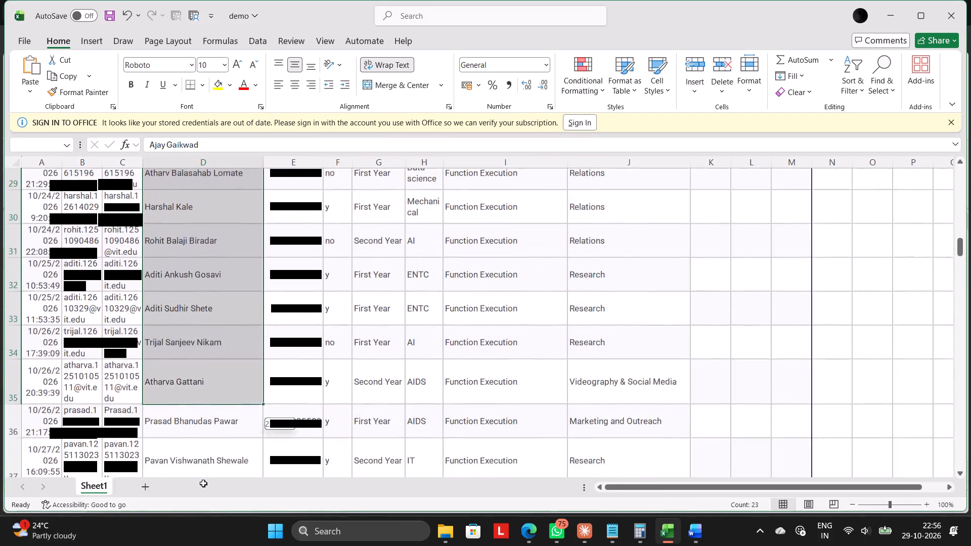
pyautogui.moveTo(203, 483); pyautogui.dragTo(208, 426)
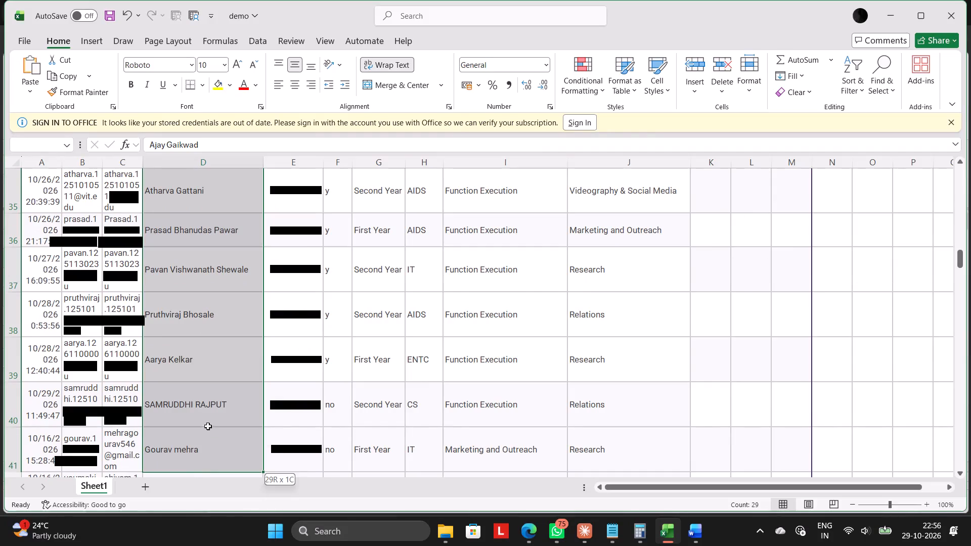
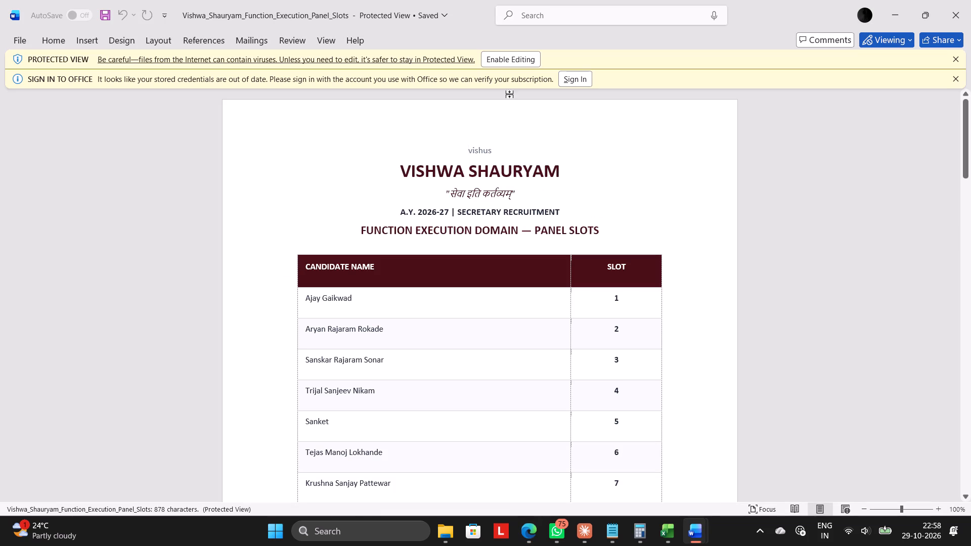
pyautogui.click(505, 64)
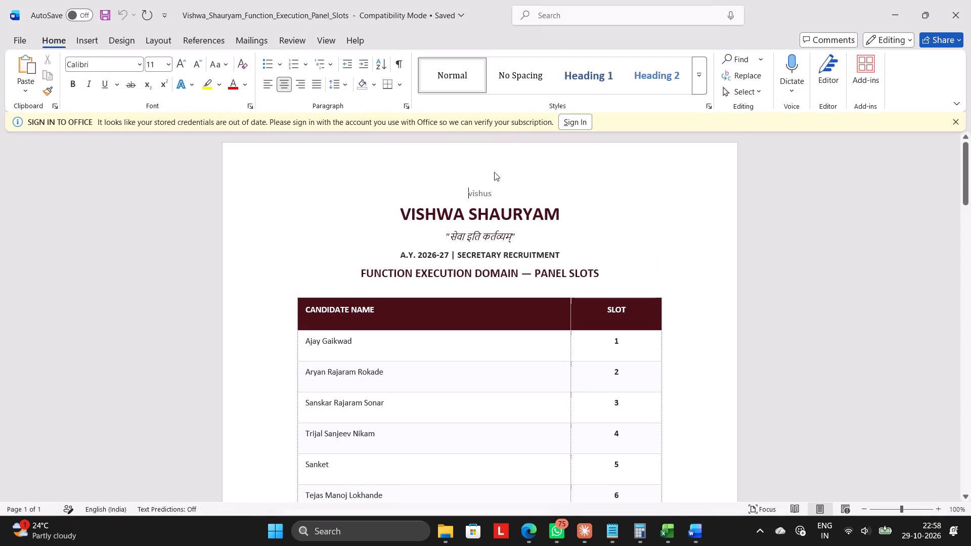
# Delete the stray "vishus" line above the VISHWA SHAURYAM heading.
pyautogui.moveTo(492, 190); pyautogui.dragTo(453, 181)
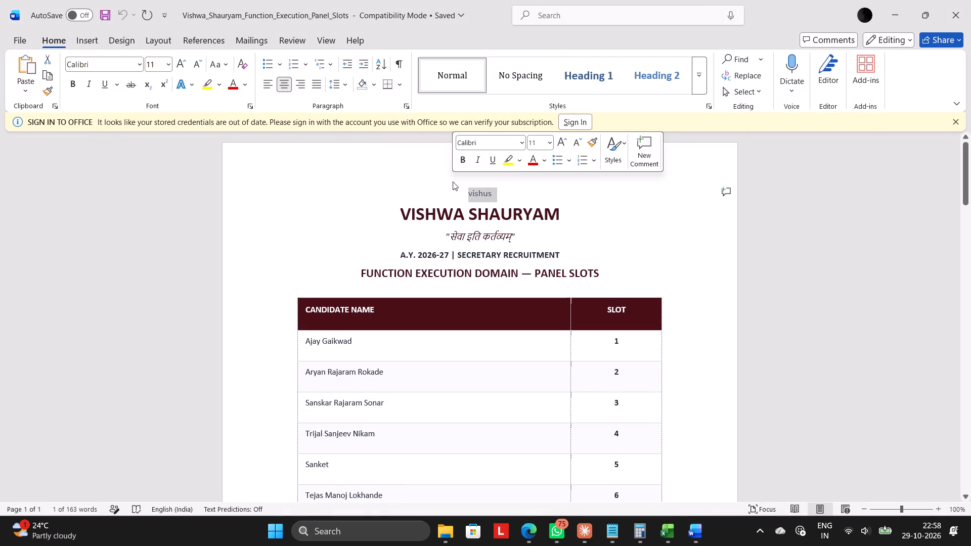
pyautogui.press('Delete')
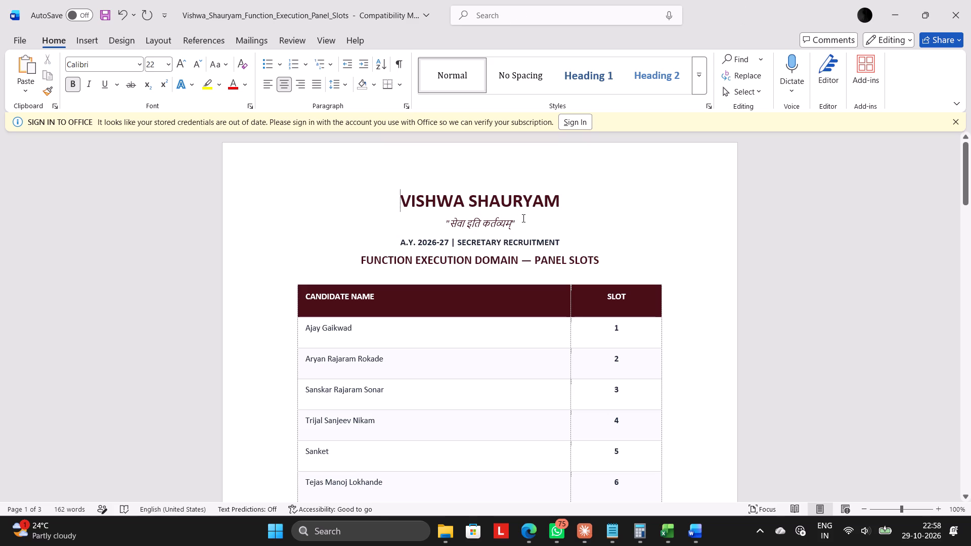
# Add two new lines below the Sanskrit motto and place the shield logo there, copied from the Database_Panel_Slots document.
pyautogui.click(522, 218)
pyautogui.press('Return')
pyautogui.press('Return')
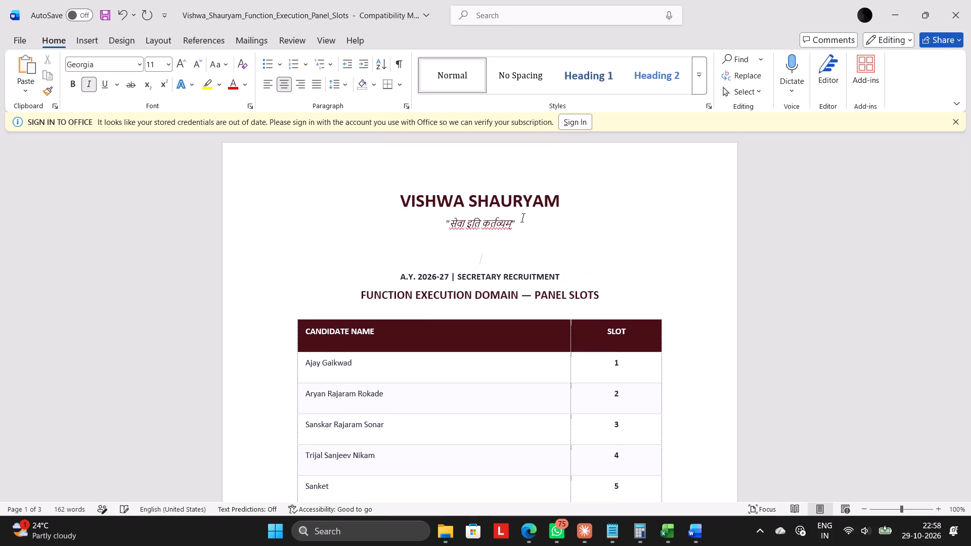
pyautogui.hotkey('ctrl', 'v')
pyautogui.hotkey('ctrl', 'z')
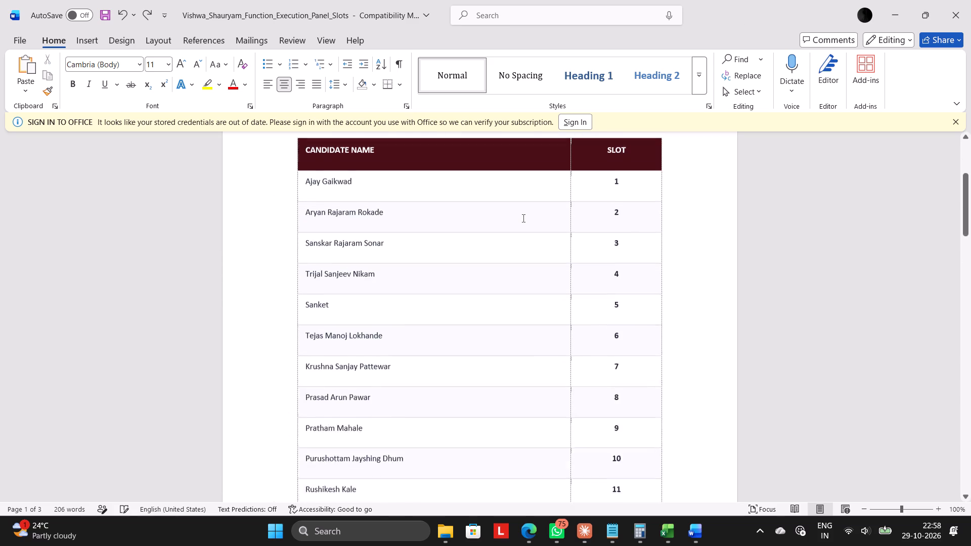
pyautogui.click(692, 535)
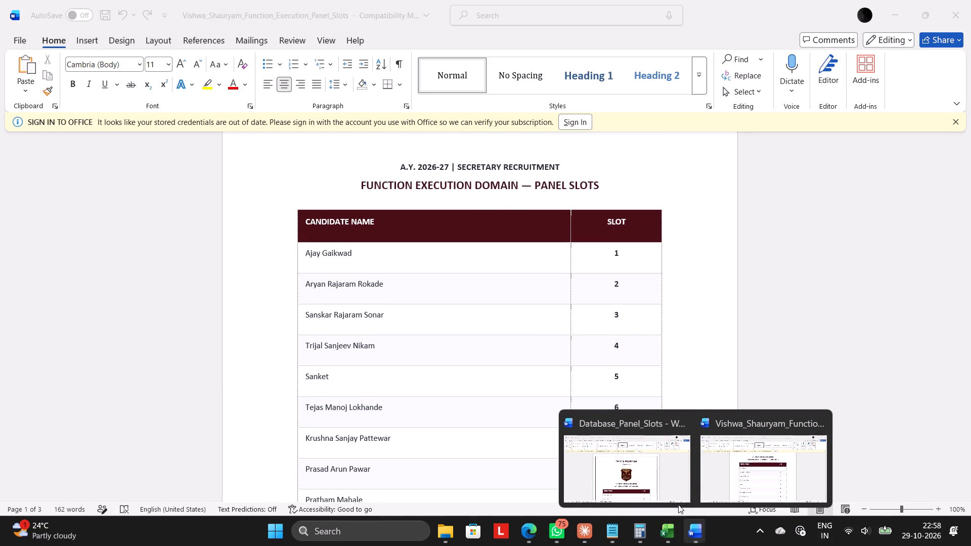
pyautogui.click(668, 482)
pyautogui.click(516, 305)
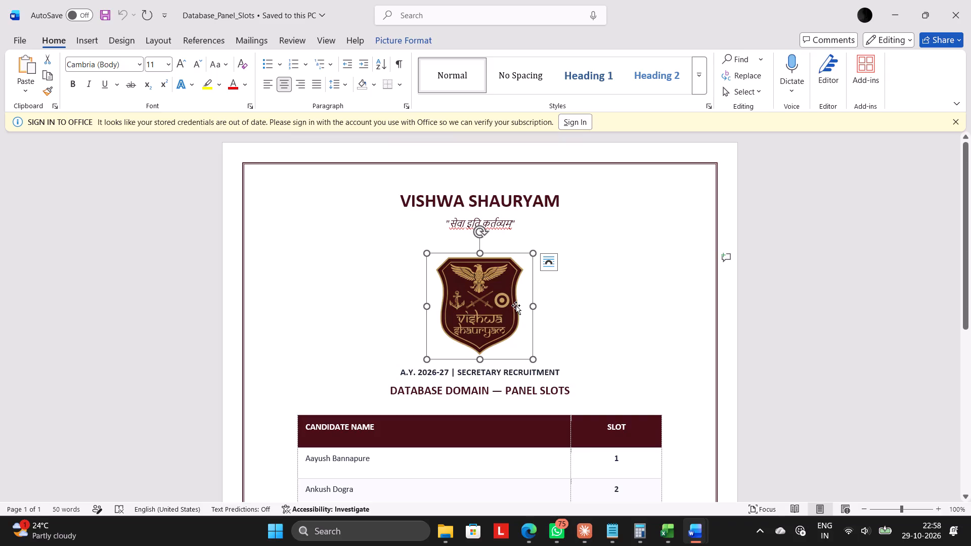
pyautogui.hotkey('ctrl', 'c')
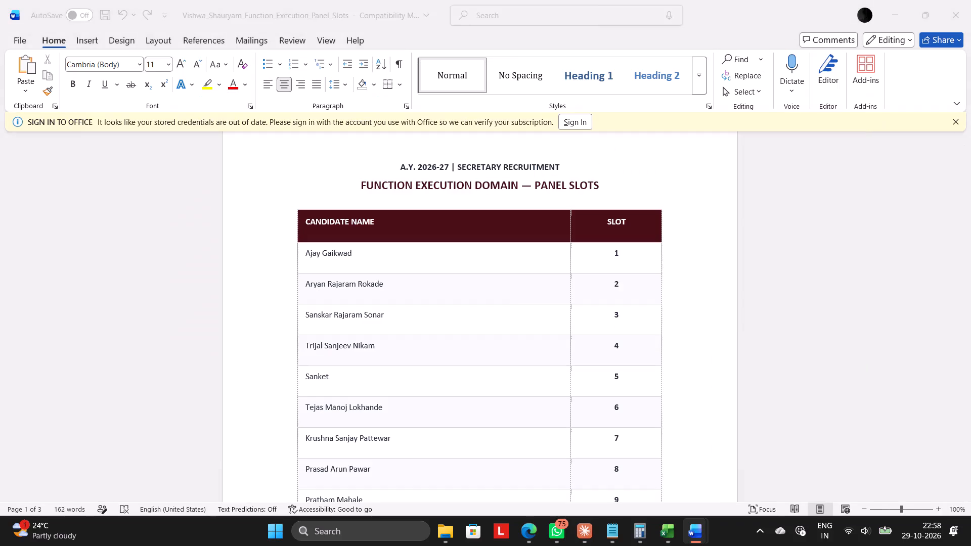
pyautogui.hotkey('ctrl', 'v')
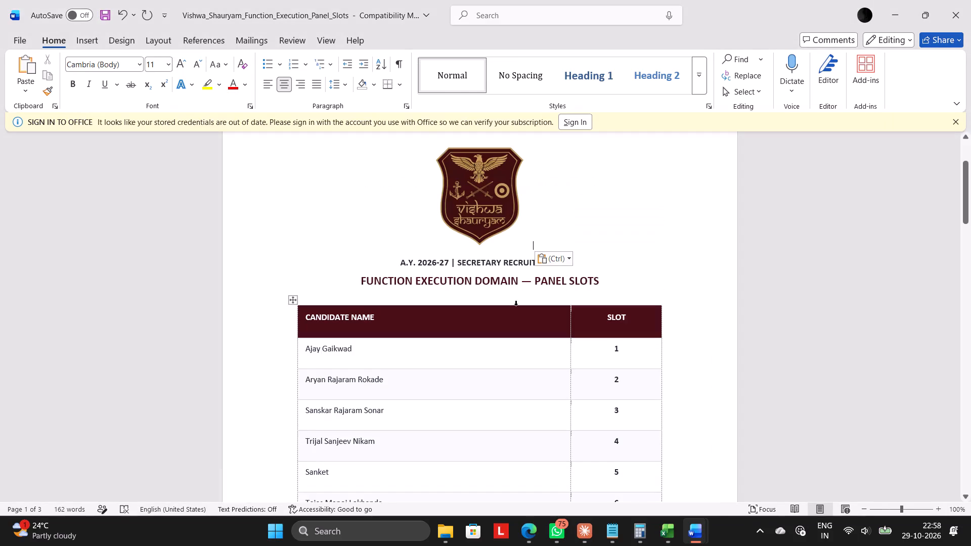
# Apply a box page border to the whole document in a thick-thin line style, dark red, 2 ¼ pt wide.
pyautogui.scroll(4, 516, 305)
pyautogui.click(120, 43)
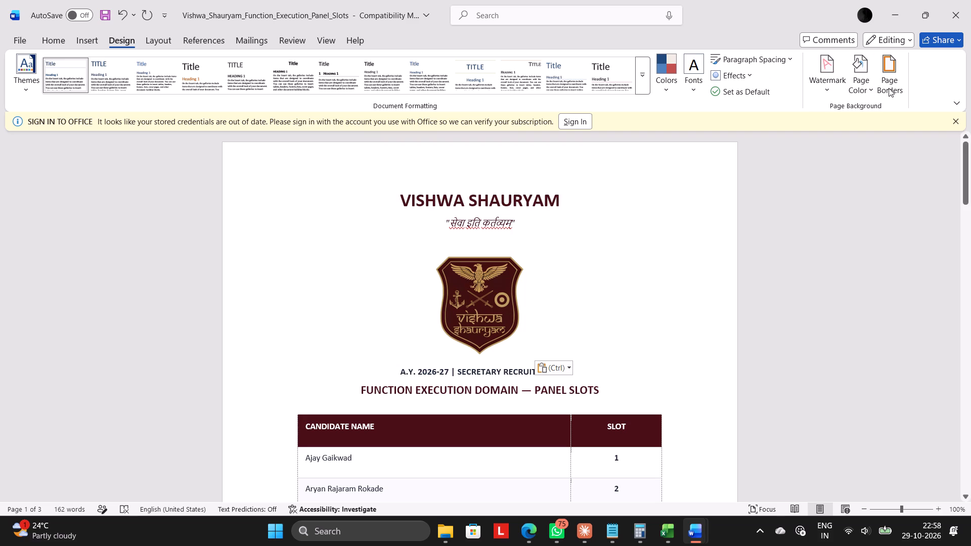
pyautogui.click(889, 88)
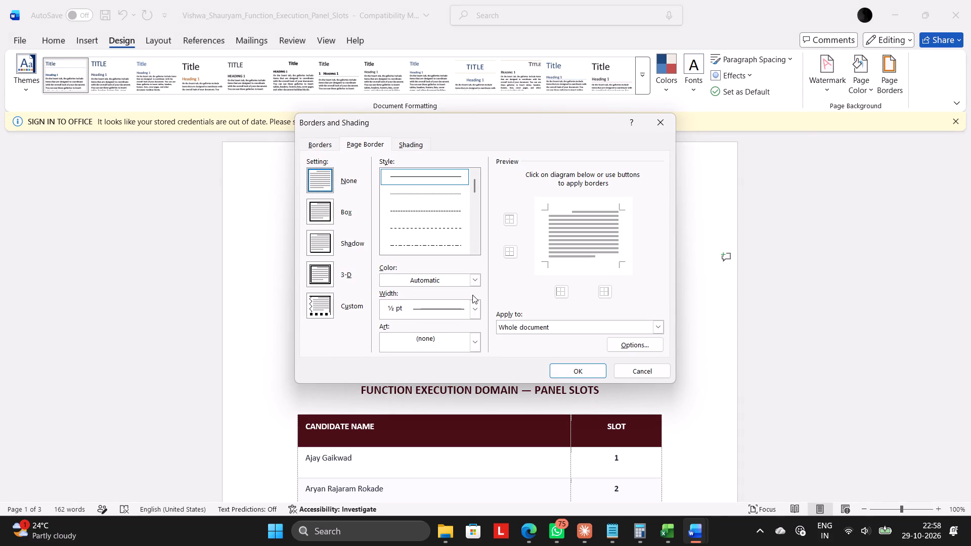
pyautogui.click(474, 305)
pyautogui.moveTo(473, 186); pyautogui.dragTo(474, 199)
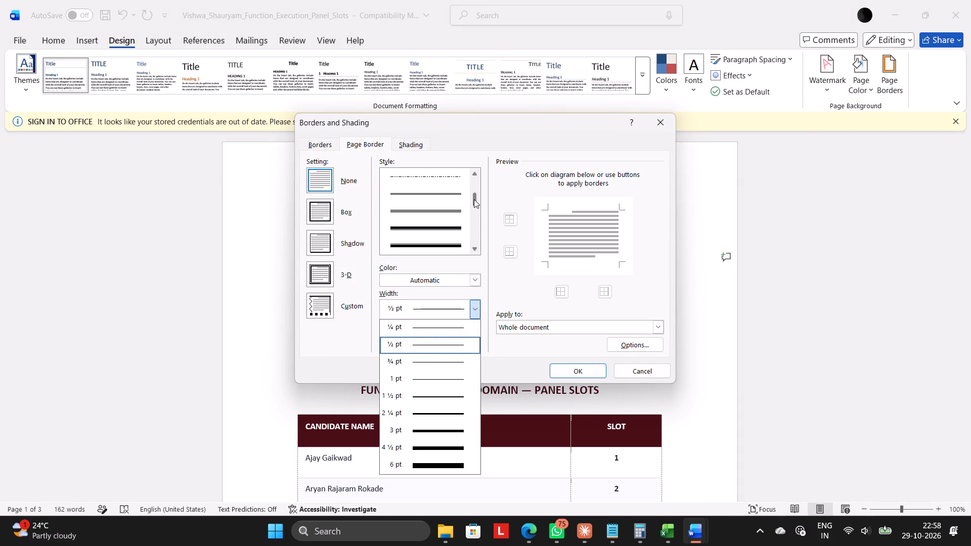
pyautogui.click(445, 229)
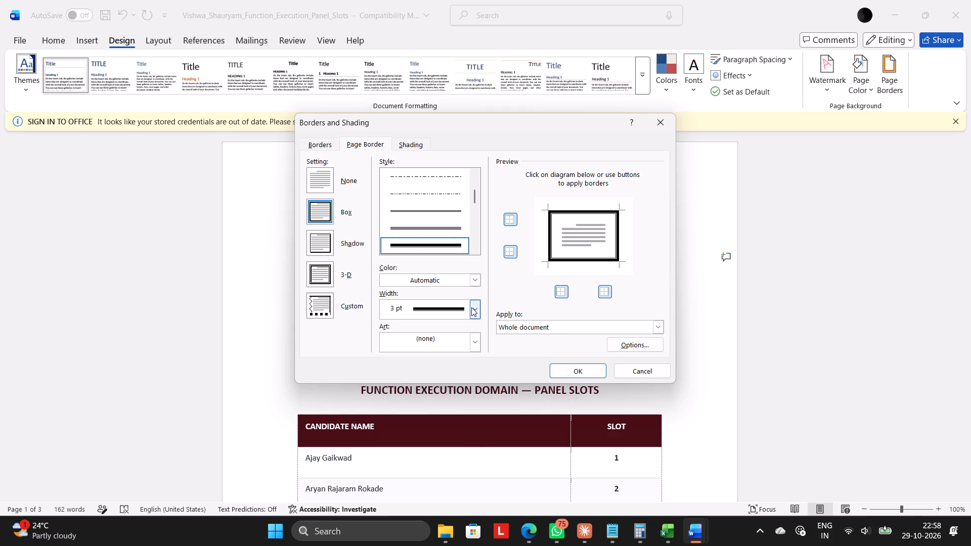
pyautogui.click(471, 307)
pyautogui.click(453, 344)
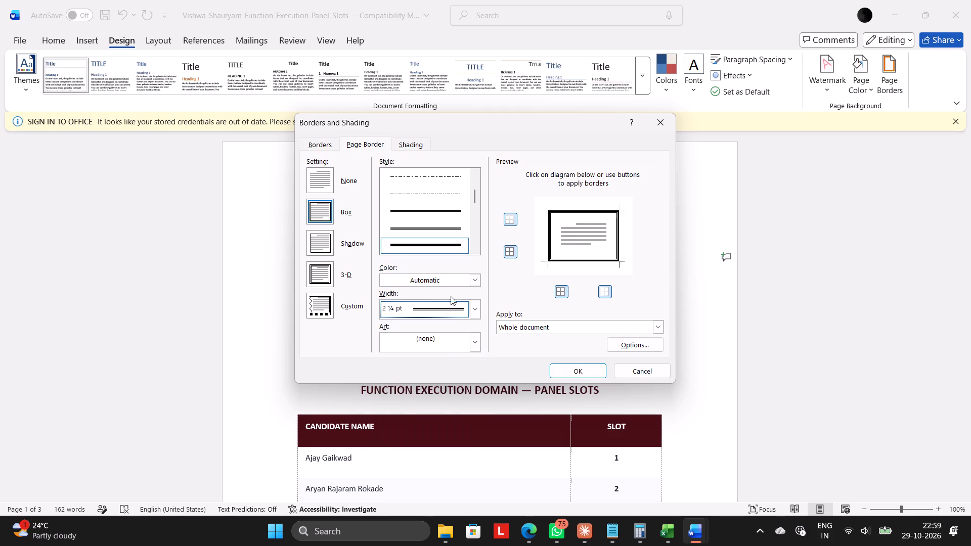
pyautogui.click(444, 282)
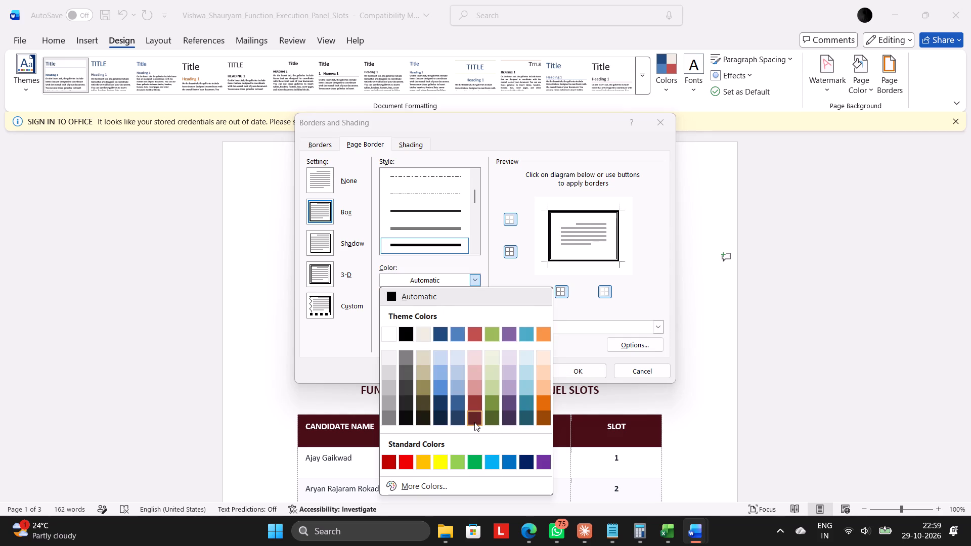
pyautogui.click(474, 422)
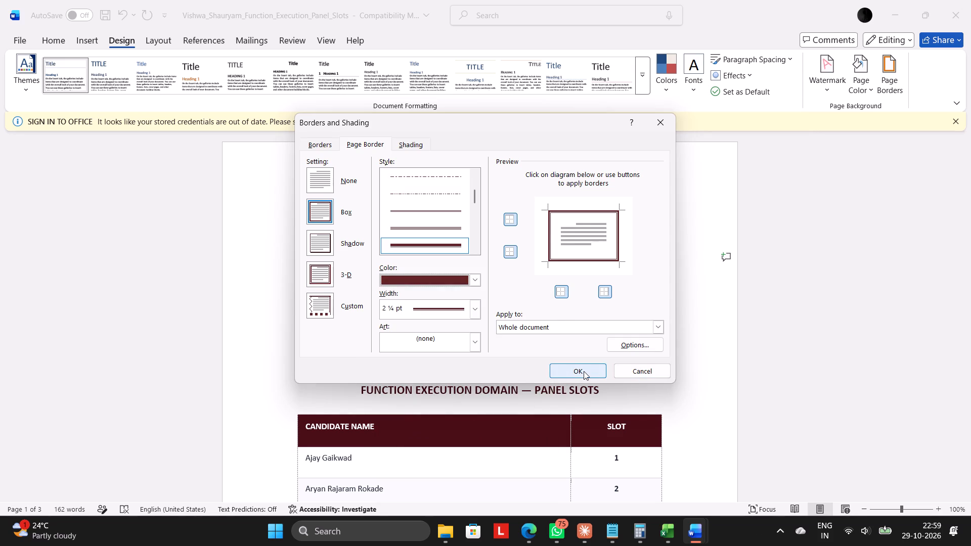
pyautogui.click(584, 371)
pyautogui.scroll(-2, 584, 371)
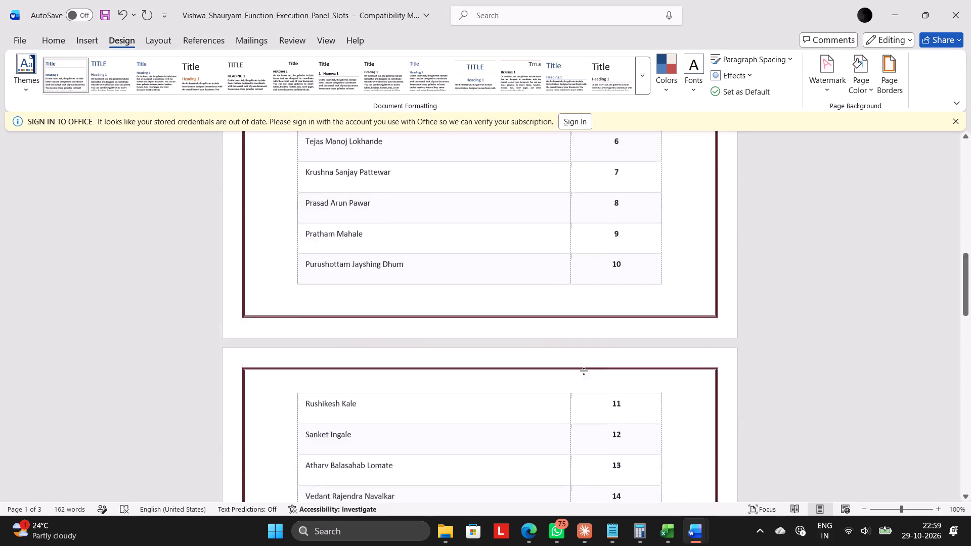
pyautogui.scroll(-3, 584, 371)
pyautogui.scroll(10, 584, 371)
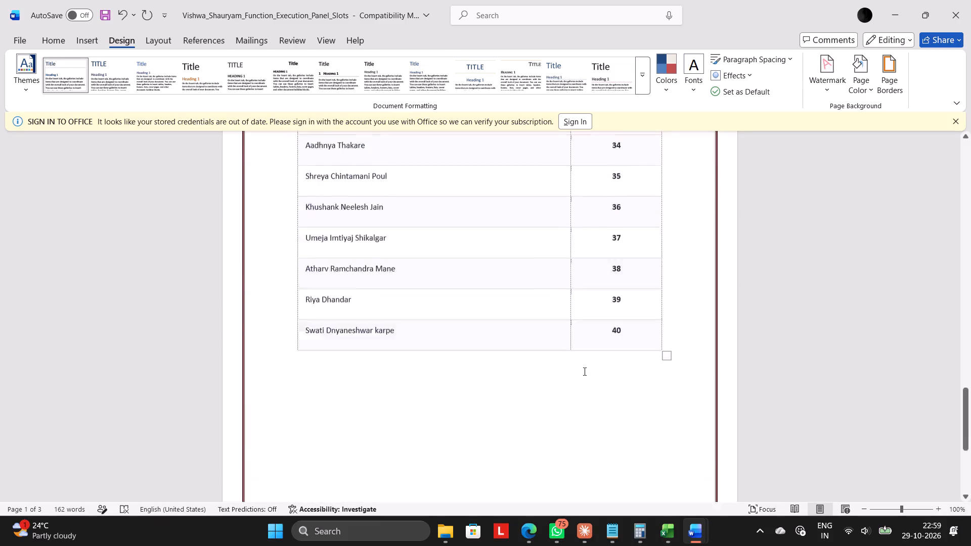
pyautogui.scroll(3, 584, 371)
pyautogui.click(29, 29)
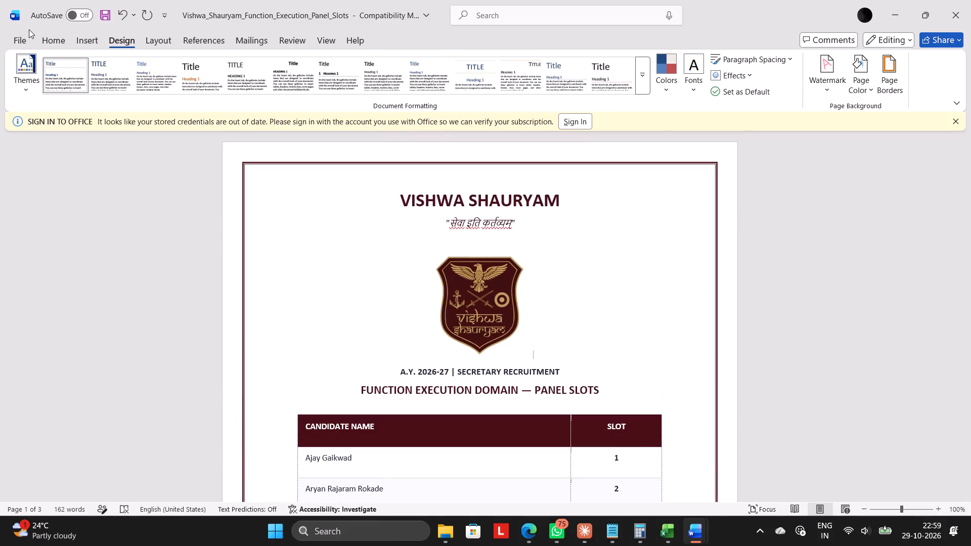
pyautogui.click(18, 43)
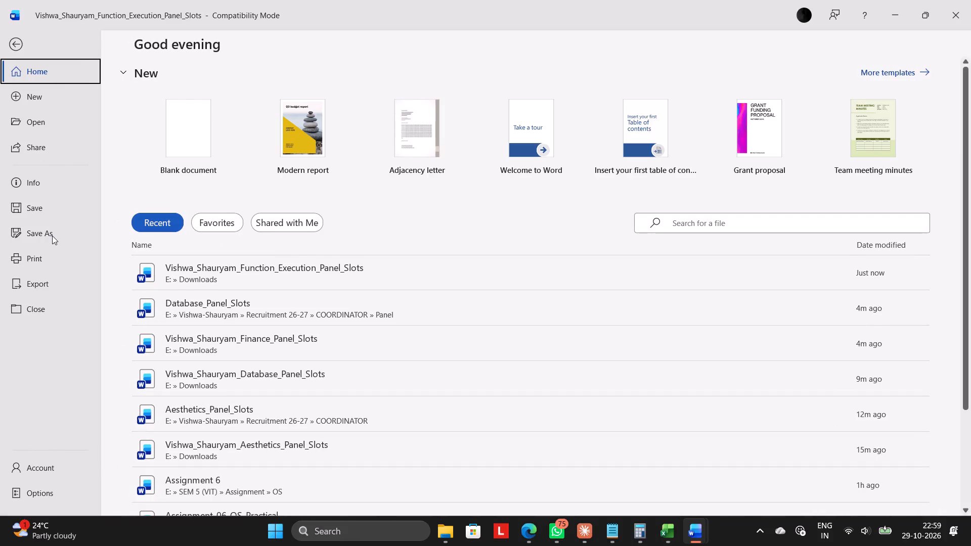
pyautogui.click(52, 236)
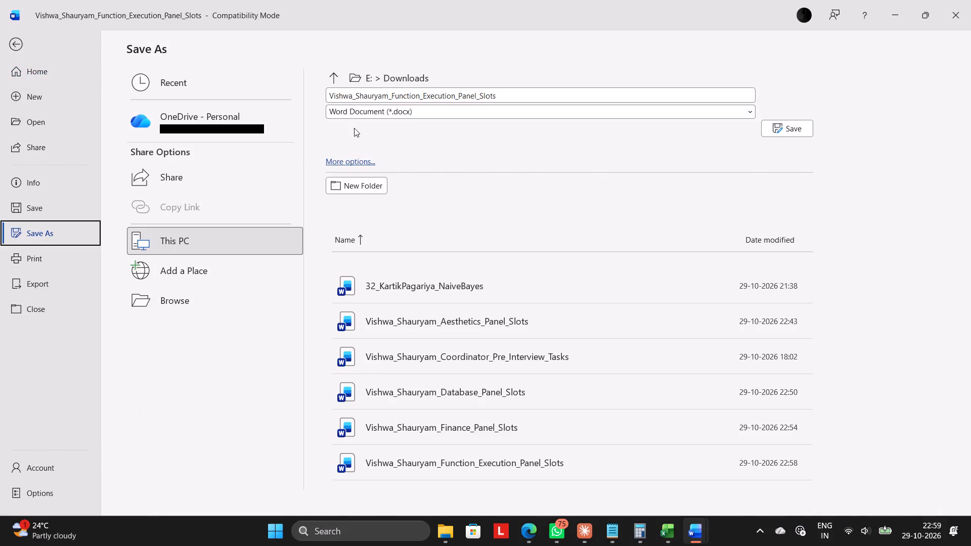
pyautogui.click(359, 114)
pyautogui.click(363, 218)
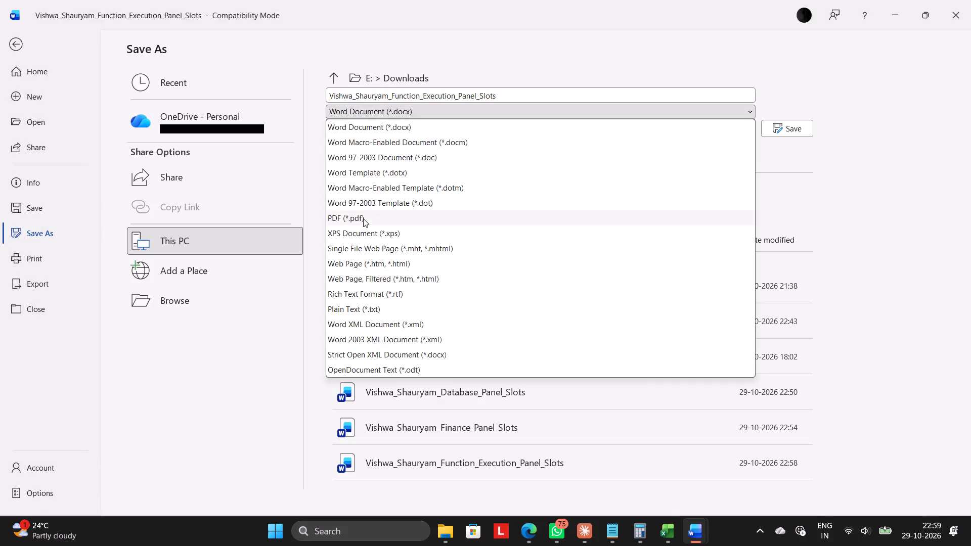
pyautogui.click(350, 164)
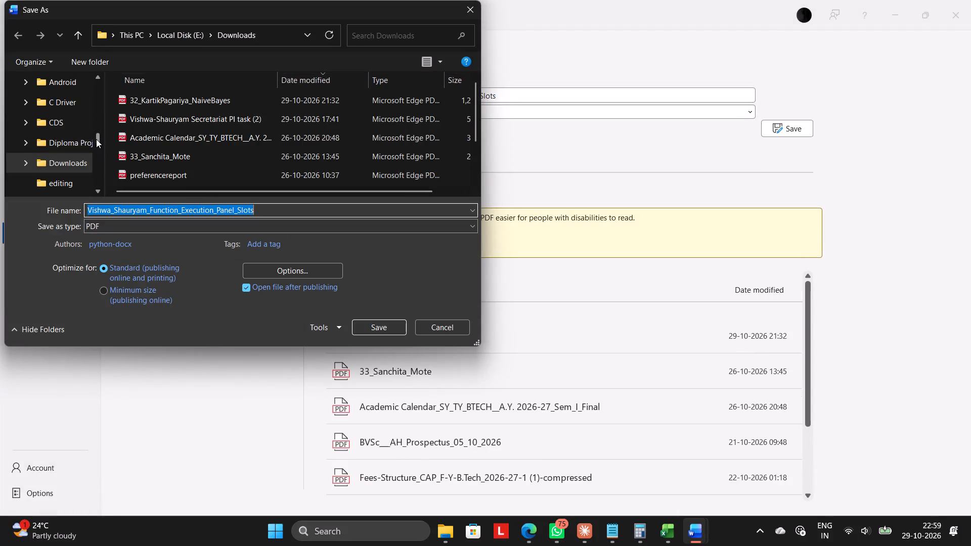
pyautogui.moveTo(96, 139); pyautogui.dragTo(94, 123)
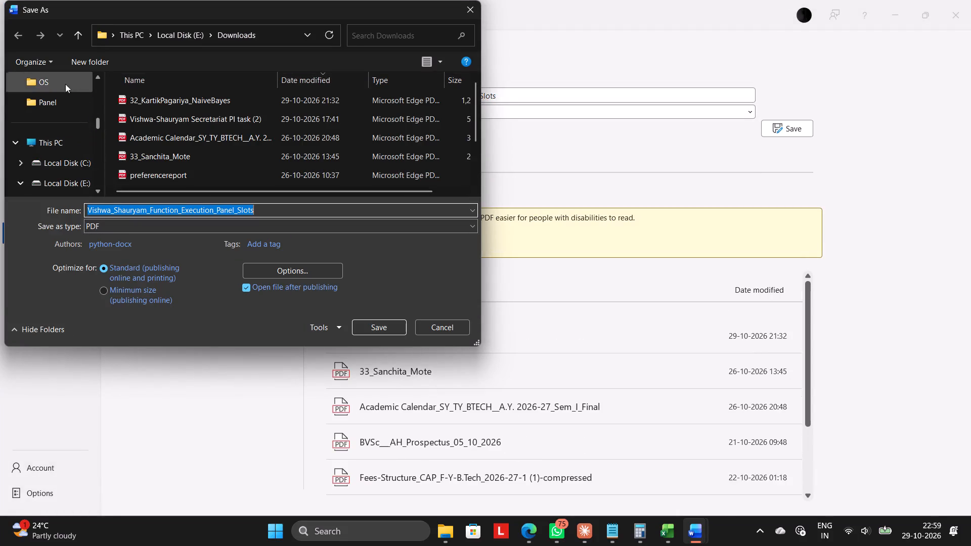
pyautogui.click(61, 101)
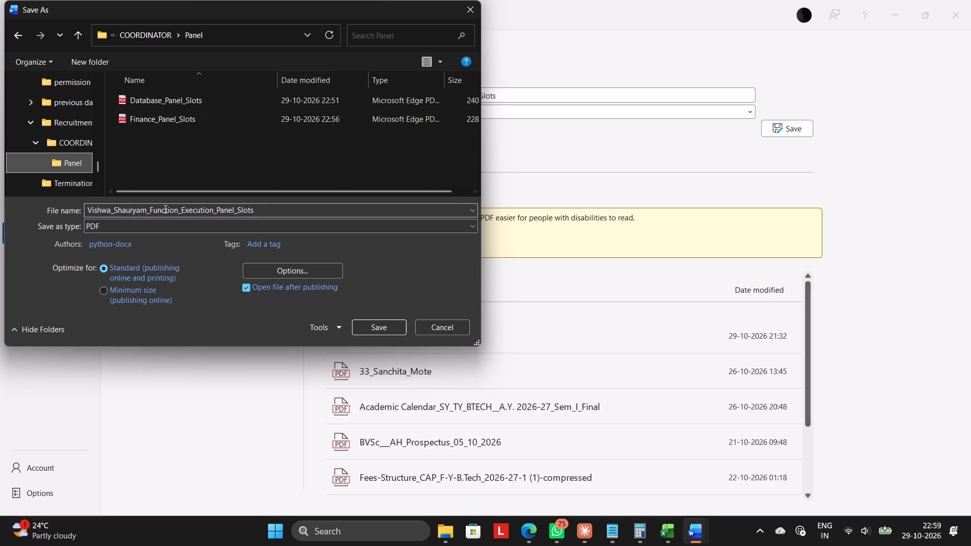
pyautogui.moveTo(149, 211); pyautogui.dragTo(98, 209)
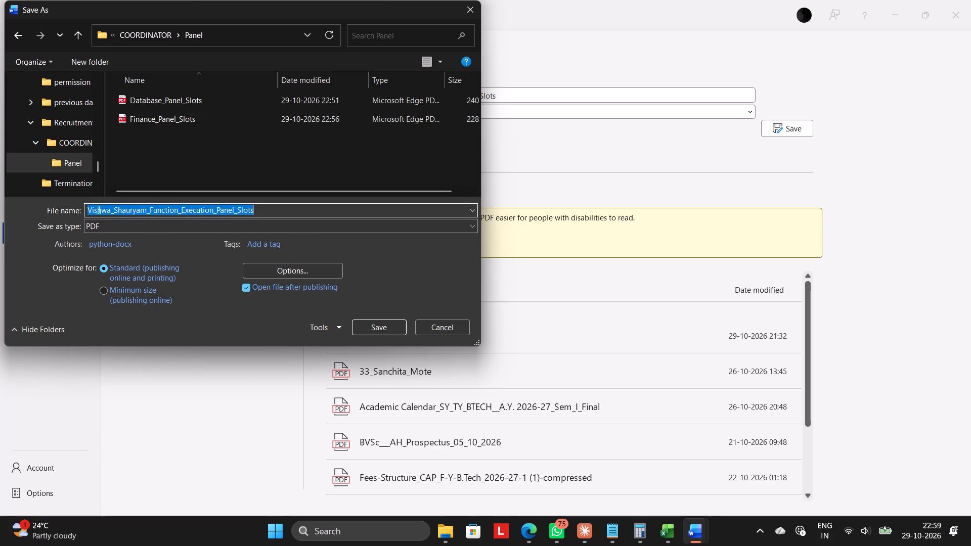
pyautogui.moveTo(98, 209); pyautogui.dragTo(95, 210)
pyautogui.click(95, 210)
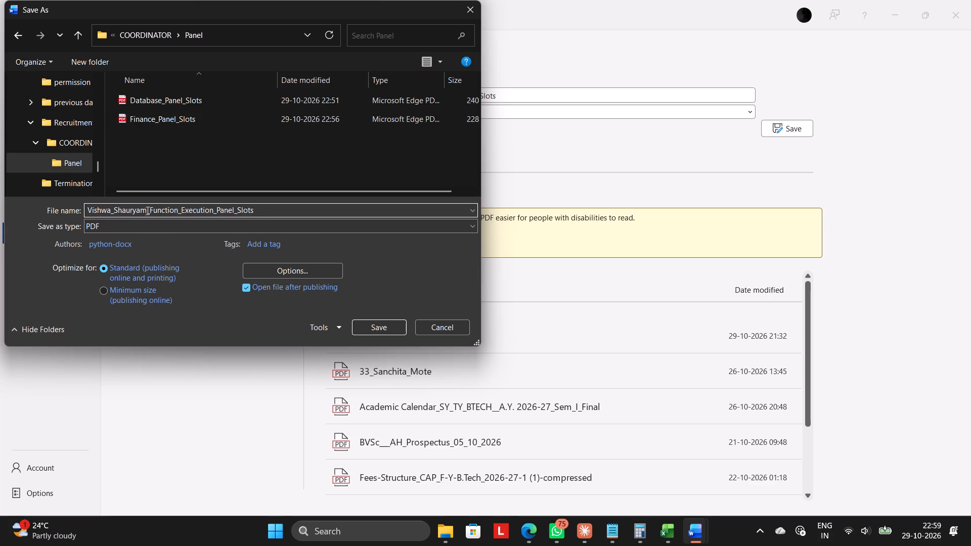
pyautogui.moveTo(149, 209); pyautogui.dragTo(79, 205)
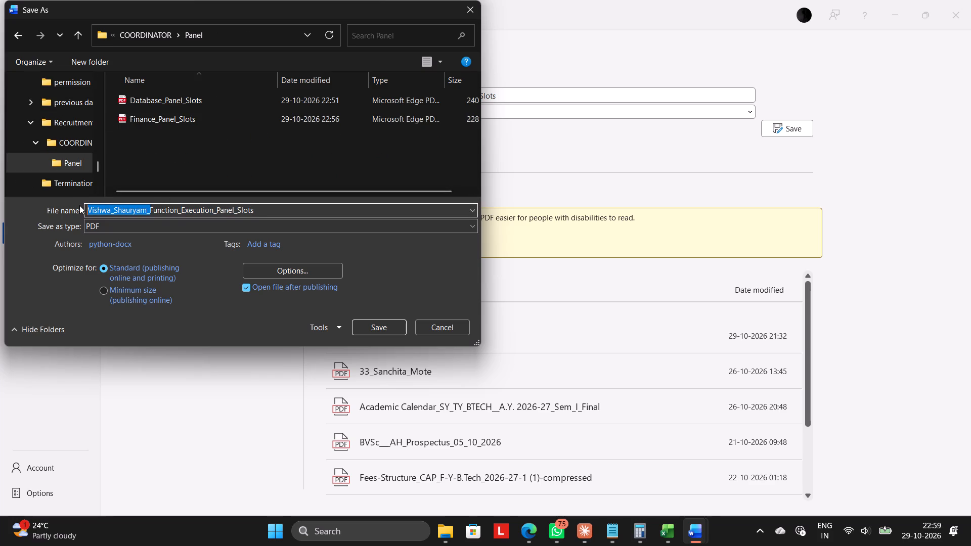
pyautogui.press('BackSpace')
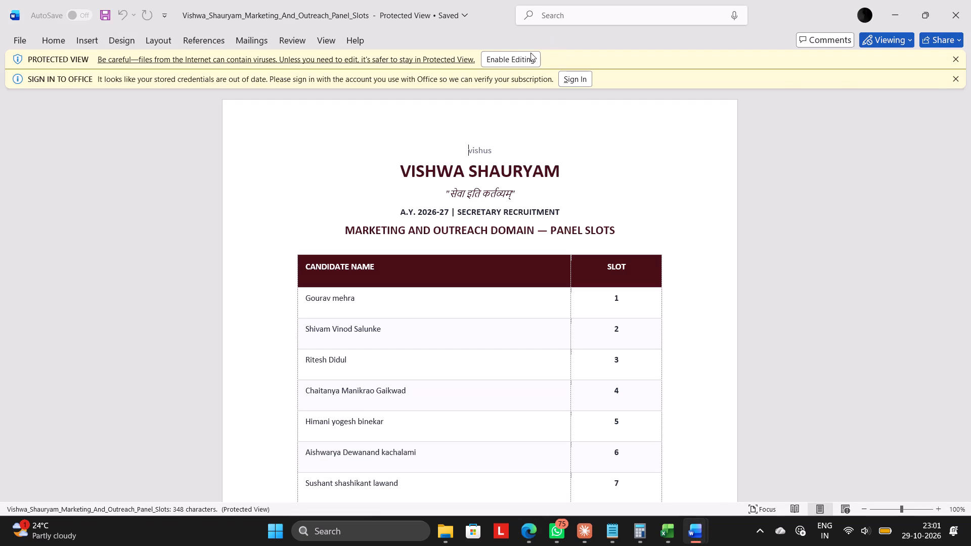
pyautogui.click(528, 56)
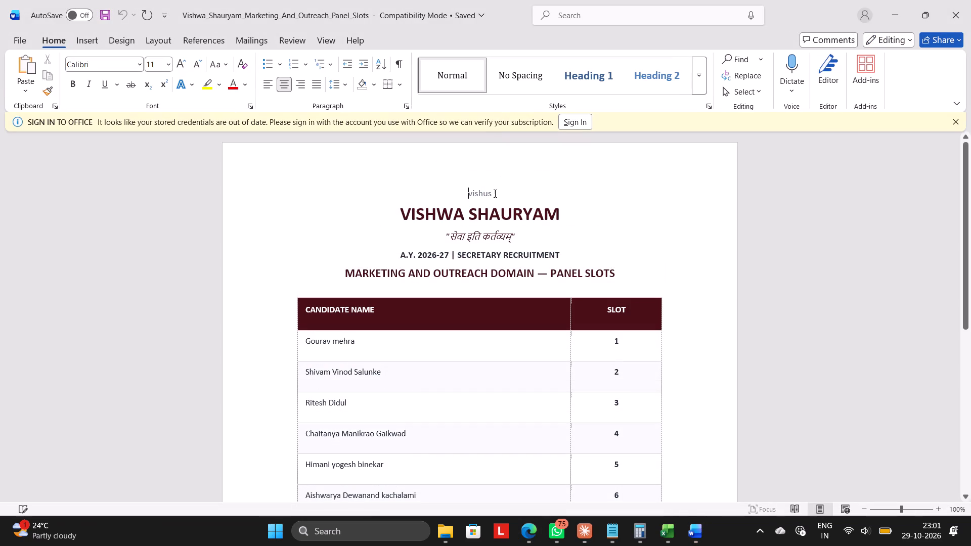
# Delete the "vishus" line above the VISHWA SHAURYAM title.
pyautogui.moveTo(494, 193); pyautogui.dragTo(464, 189)
pyautogui.press('BackSpace')
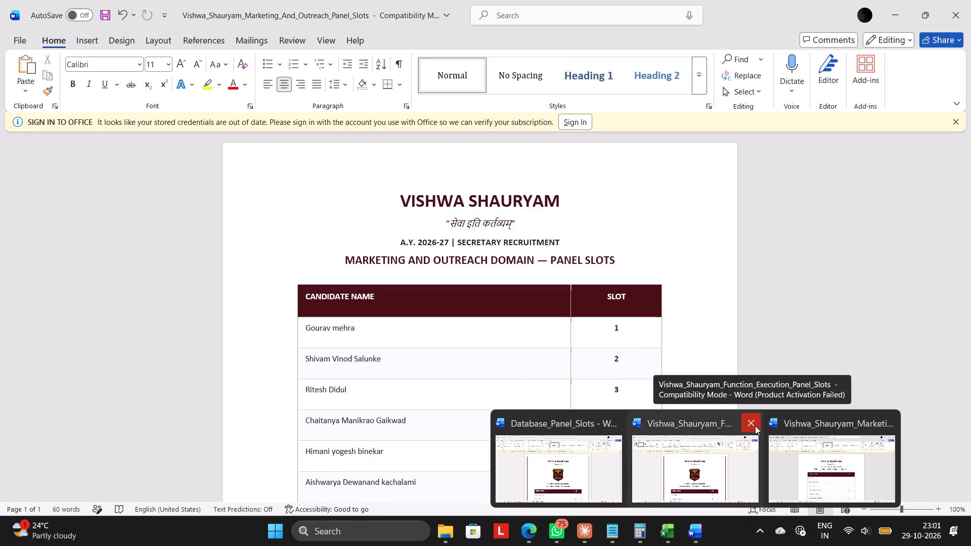
# Close the Vishwa_Shauryam_Function_Execution_Panel_Slots document.
pyautogui.click(755, 426)
pyautogui.click(711, 472)
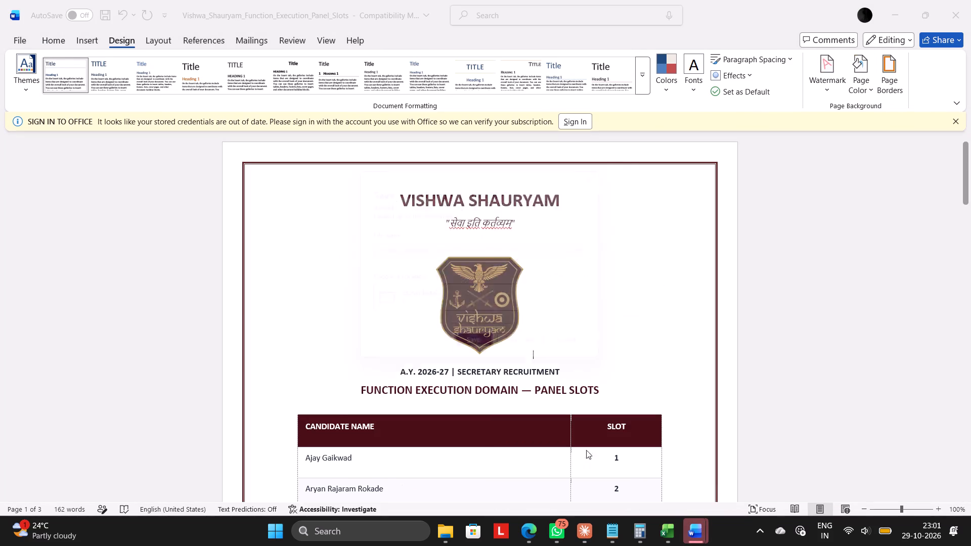
pyautogui.click(526, 356)
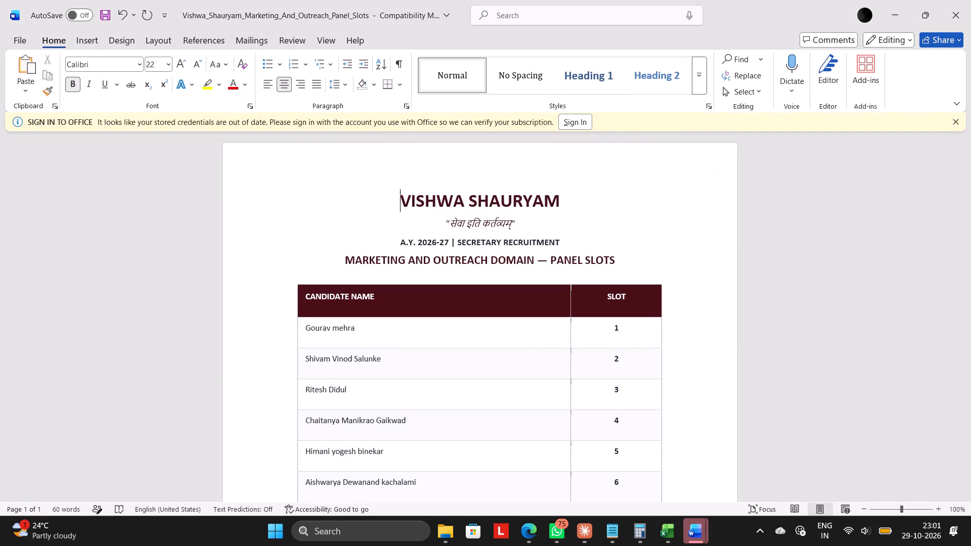
# Copy the Vishwa Shauryam emblem from Database_Panel_Slots and paste it below the motto in the Marketing and Outreach document, with a blank line above it.
pyautogui.click(660, 492)
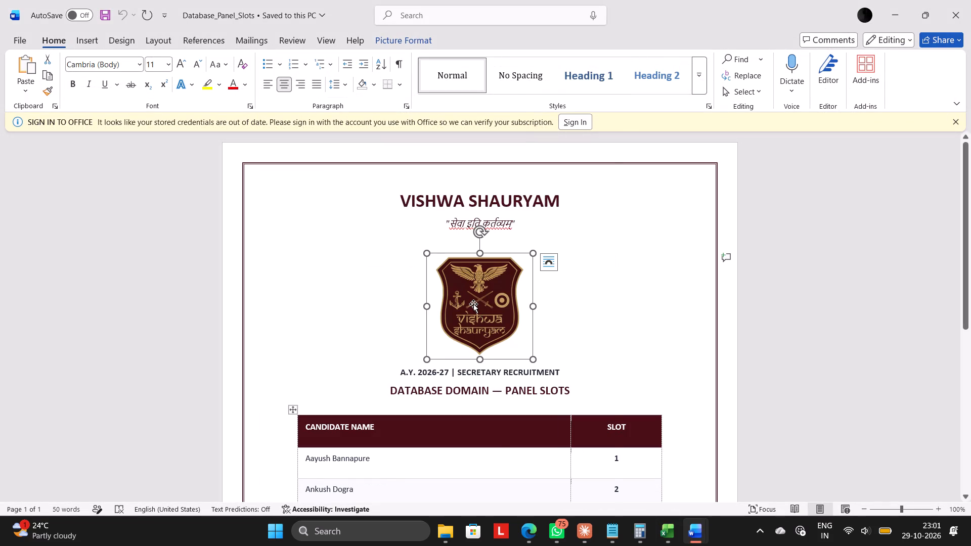
pyautogui.rightClick(473, 304)
pyautogui.click(473, 304)
pyautogui.hotkey('ctrl', 'c')
pyautogui.click(747, 475)
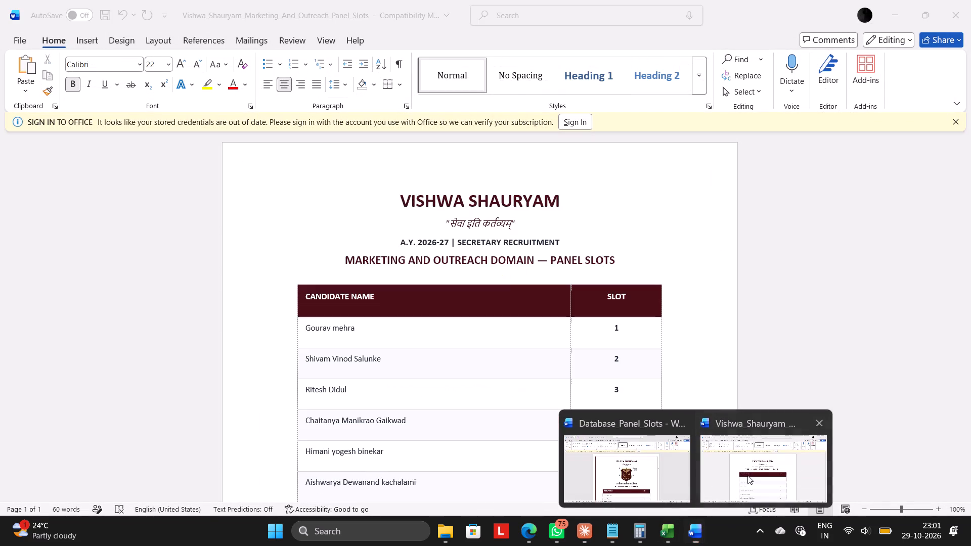
pyautogui.click(528, 219)
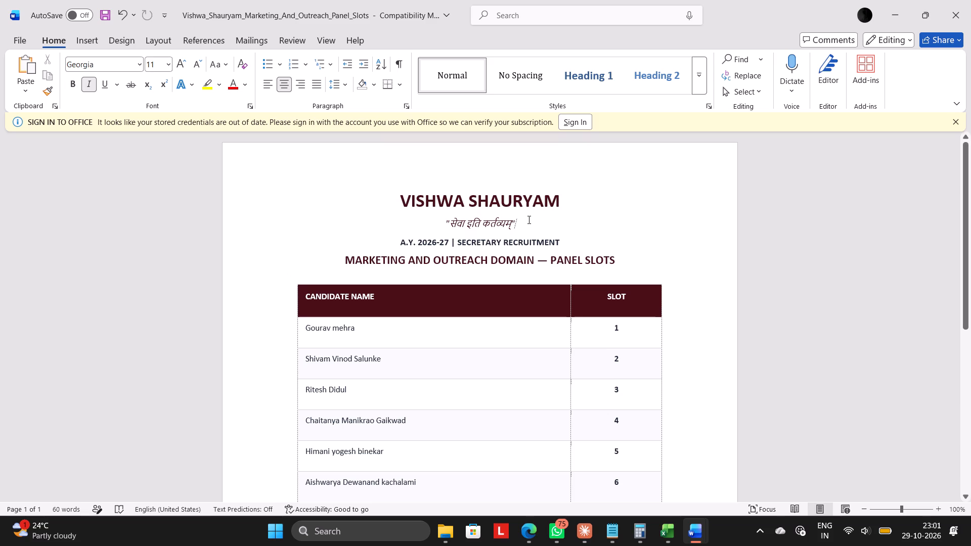
pyautogui.press('Return')
pyautogui.press('Return')
pyautogui.hotkey('ctrl', 'v')
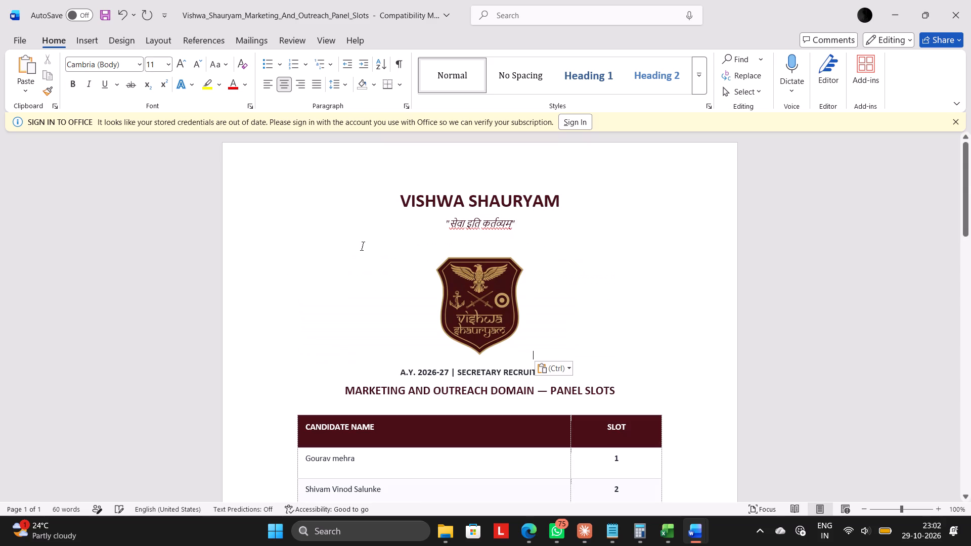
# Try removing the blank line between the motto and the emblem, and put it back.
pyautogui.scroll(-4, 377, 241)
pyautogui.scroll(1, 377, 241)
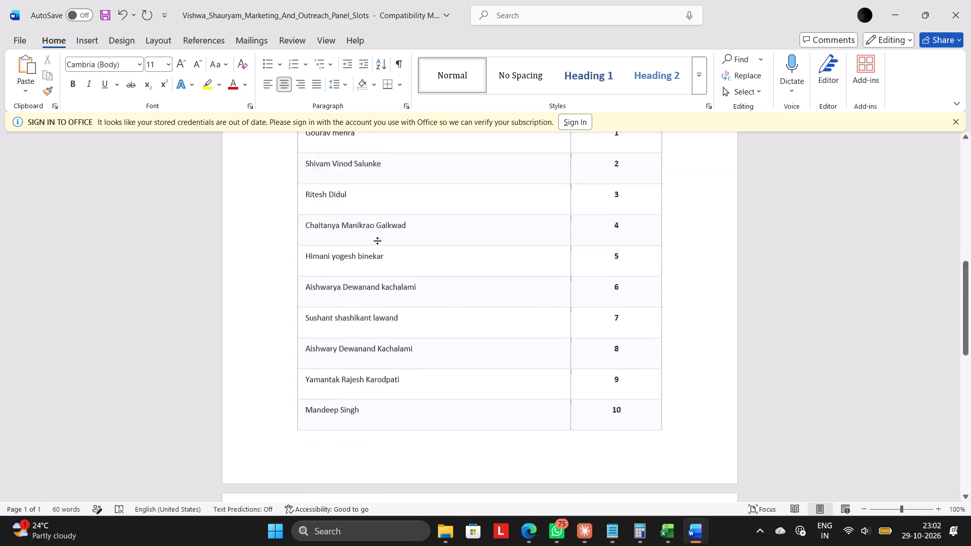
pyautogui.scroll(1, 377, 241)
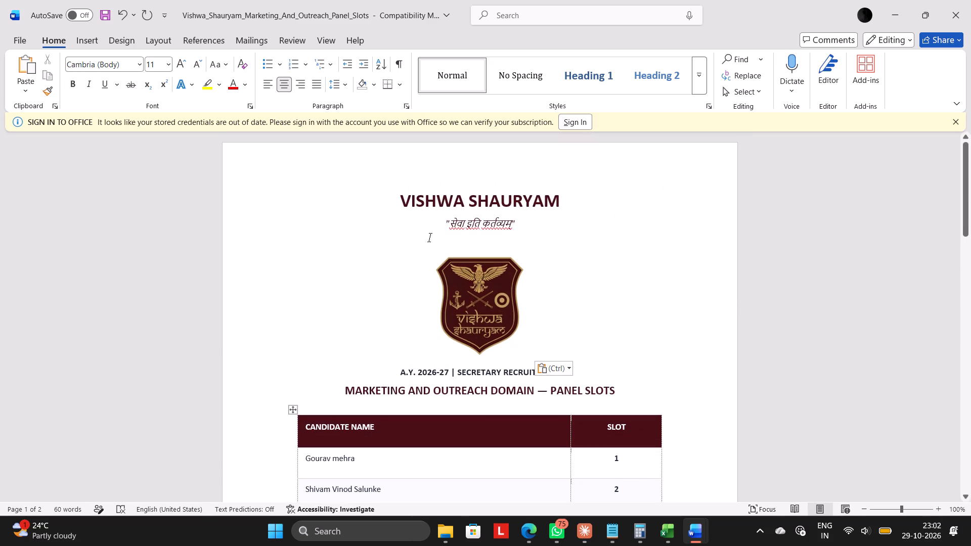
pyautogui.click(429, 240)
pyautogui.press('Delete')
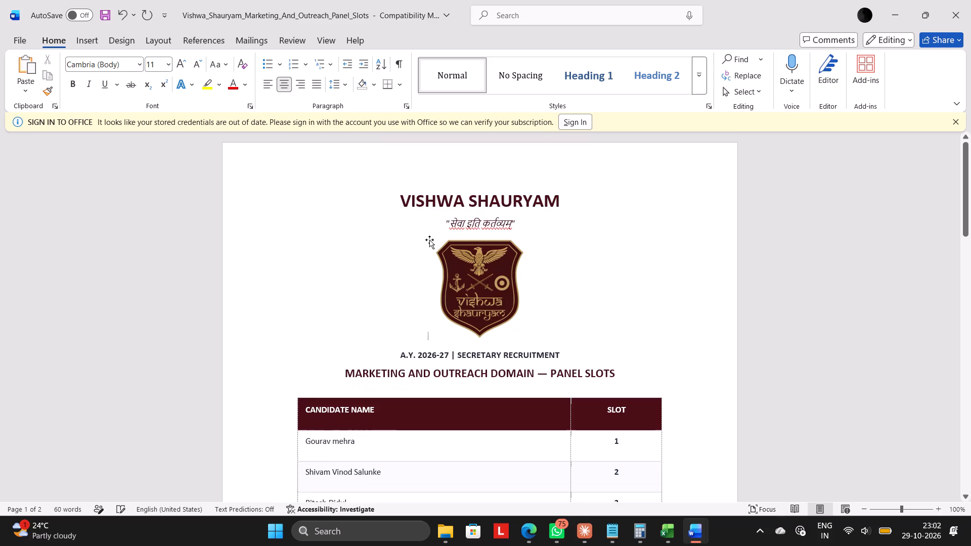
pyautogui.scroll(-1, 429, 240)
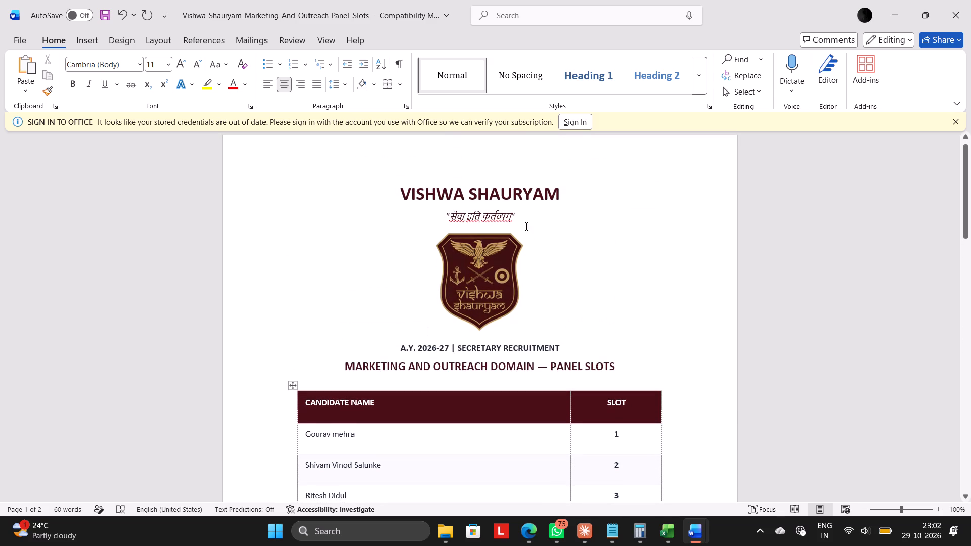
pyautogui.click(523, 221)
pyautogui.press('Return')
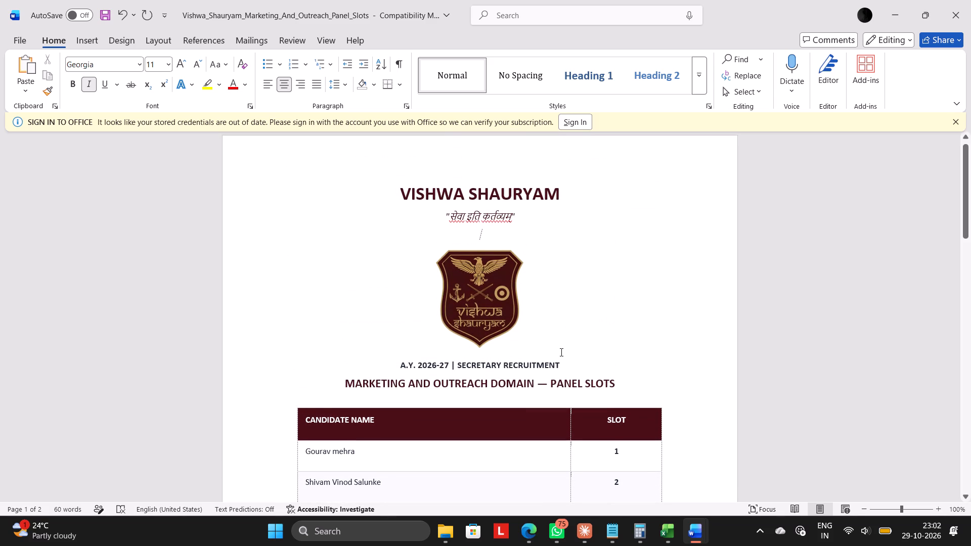
# Insert a blank line between the emblem and the A.Y. 2026-27 | SECRETARY RECRUITMENT line.
pyautogui.click(560, 352)
pyautogui.press('Return')
pyautogui.scroll(1, 560, 352)
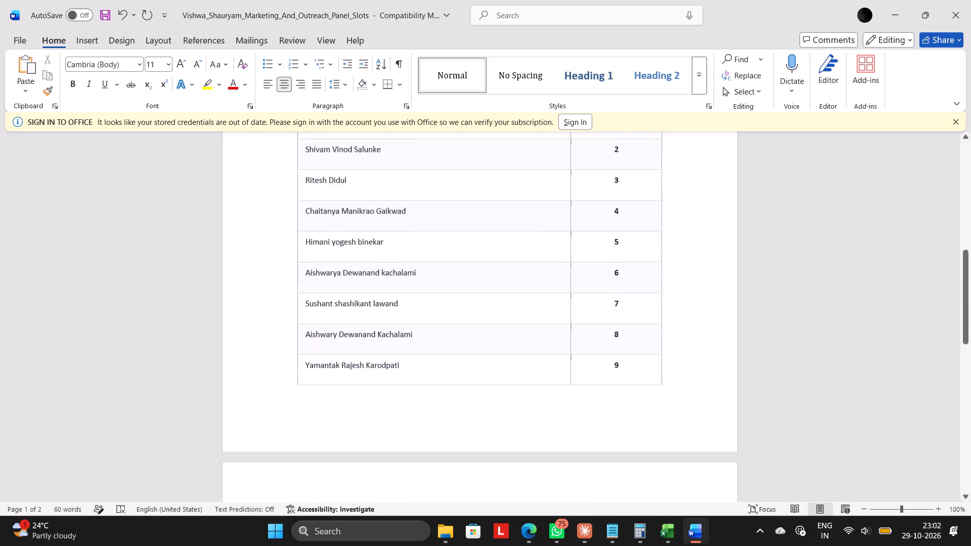
pyautogui.scroll(1, 560, 352)
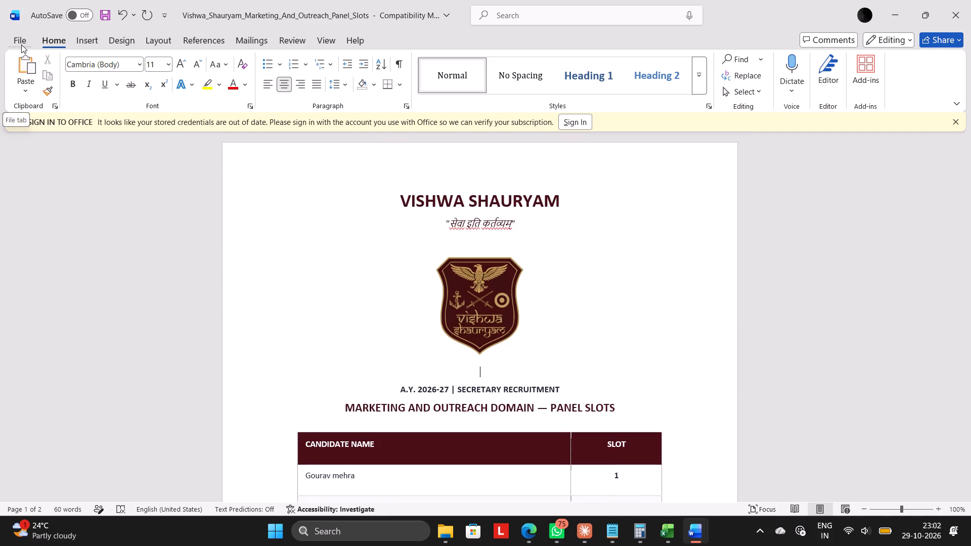
# Add a boxed page border to the whole document in a thick-and-thin line style, 2 ¼ pt wide, coloured dark red.
pyautogui.click(123, 29)
pyautogui.click(123, 35)
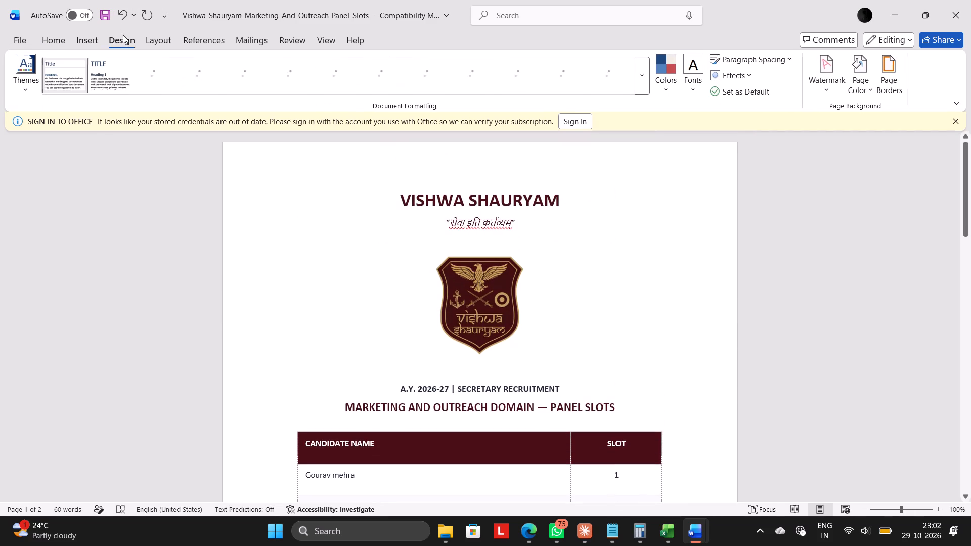
pyautogui.click(898, 76)
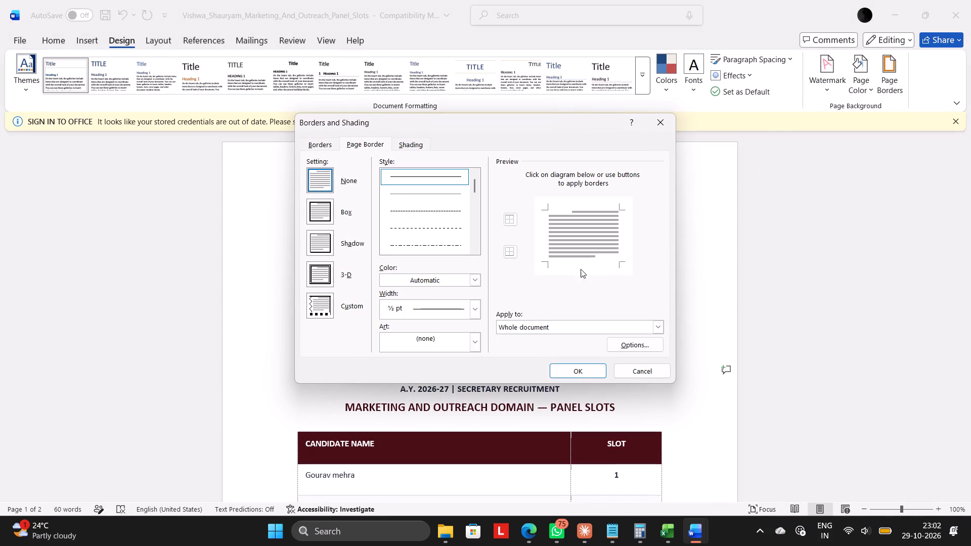
pyautogui.click(334, 213)
pyautogui.moveTo(476, 189); pyautogui.dragTo(475, 201)
pyautogui.click(443, 231)
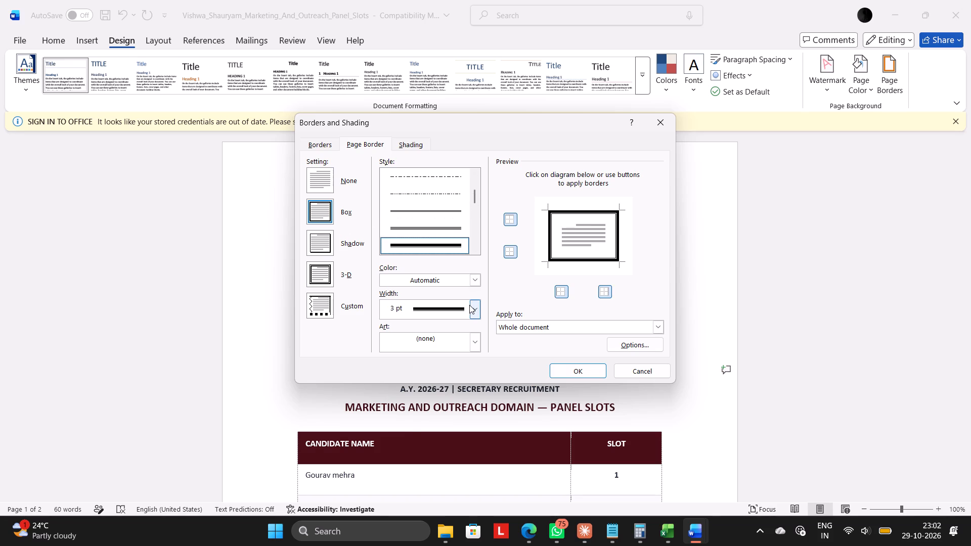
pyautogui.click(473, 308)
pyautogui.click(446, 345)
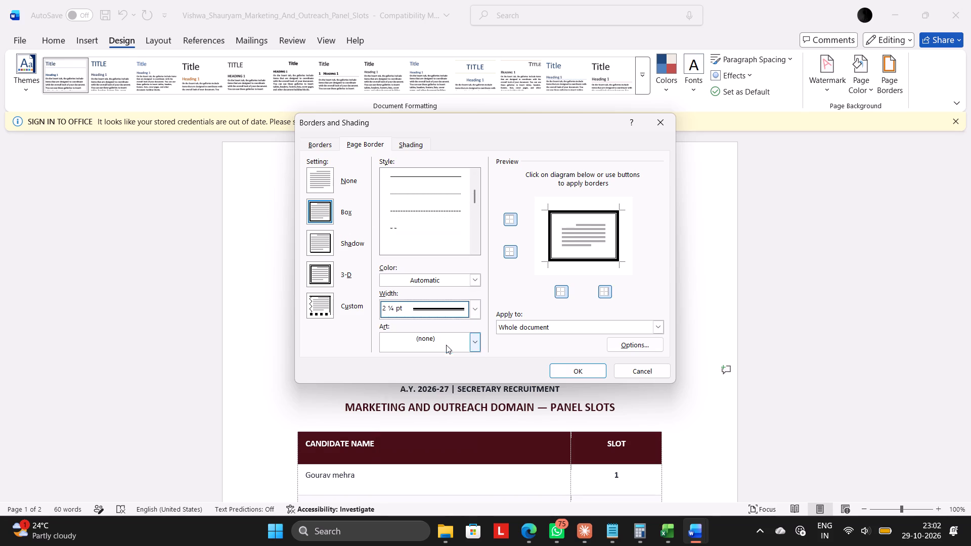
pyautogui.click(456, 279)
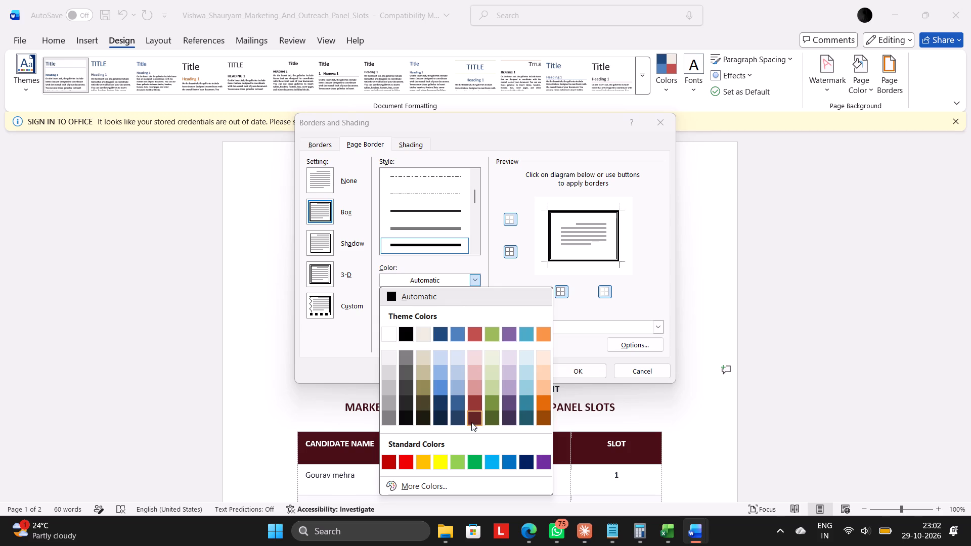
pyautogui.click(471, 418)
pyautogui.click(572, 369)
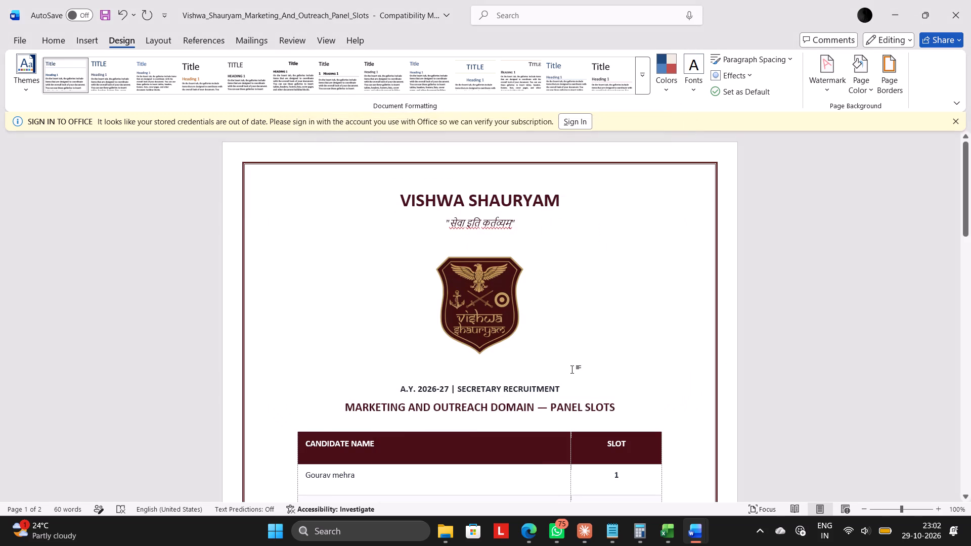
pyautogui.scroll(-1, 572, 369)
pyautogui.scroll(1, 572, 369)
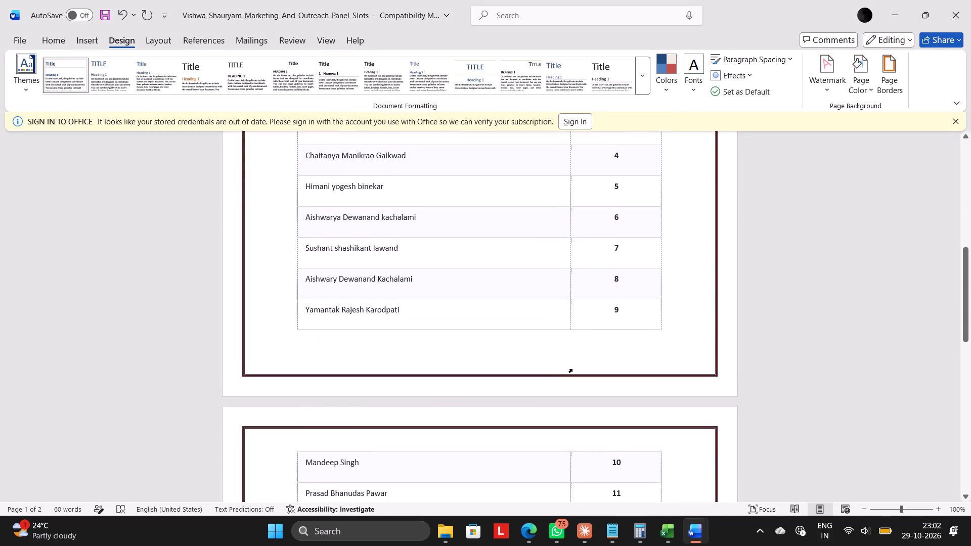
pyautogui.scroll(1, 572, 369)
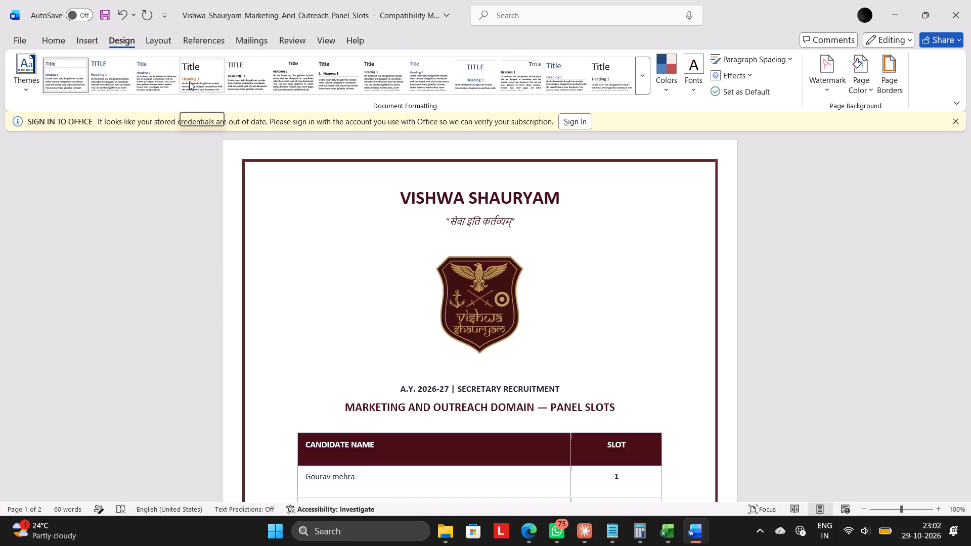
# Save the document as a PDF named Marketing_And_Outreach_Panel_Slots in the COORDINATOR > Panel folder.
pyautogui.click(24, 42)
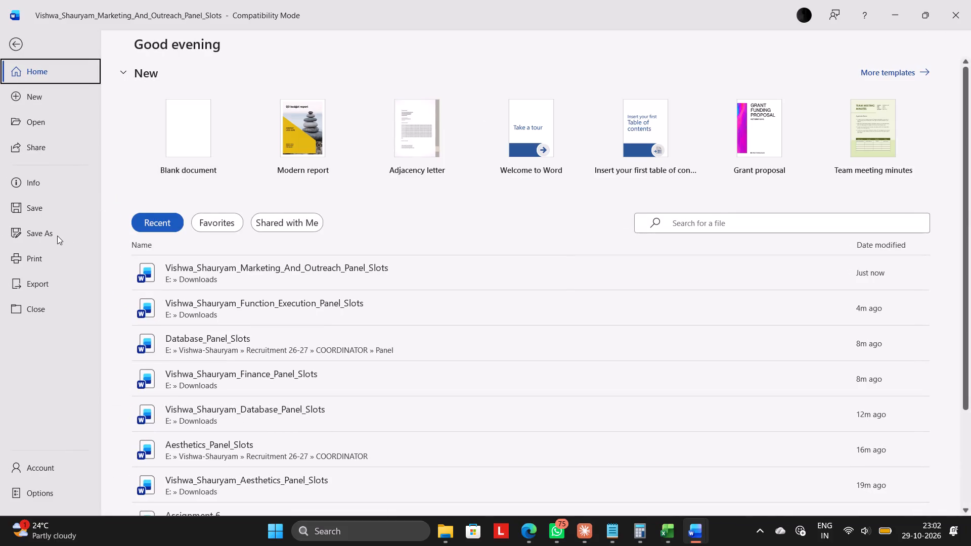
pyautogui.click(57, 235)
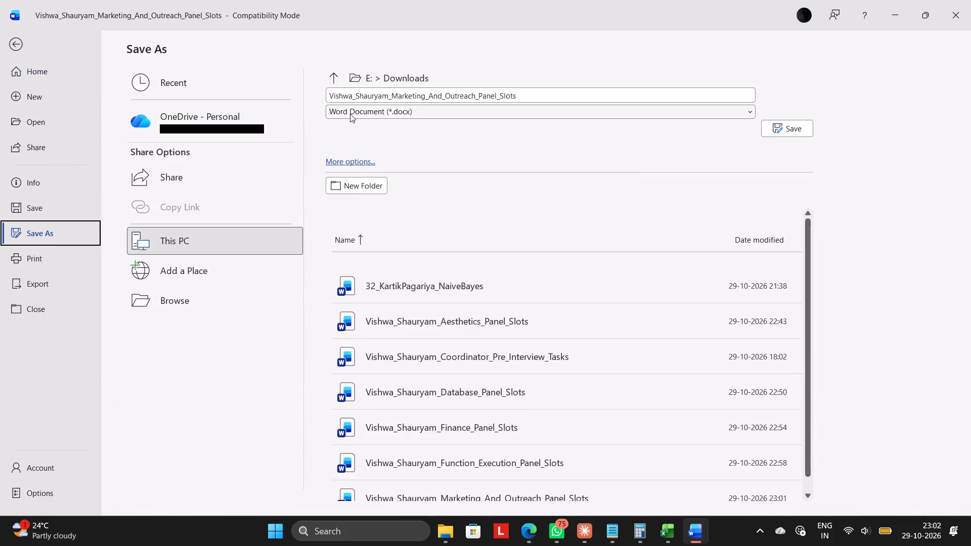
pyautogui.click(350, 114)
pyautogui.click(351, 214)
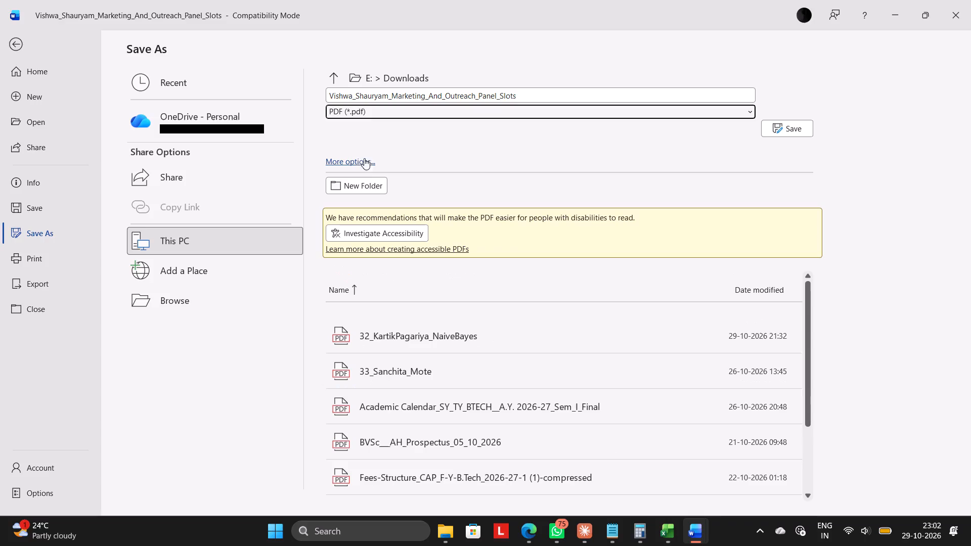
pyautogui.click(361, 160)
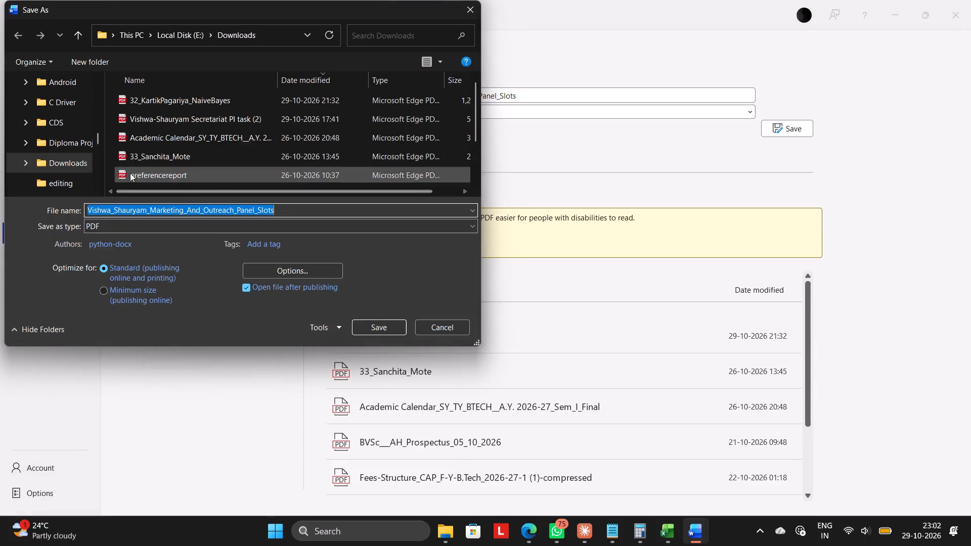
pyautogui.moveTo(96, 137); pyautogui.dragTo(97, 118)
pyautogui.click(68, 139)
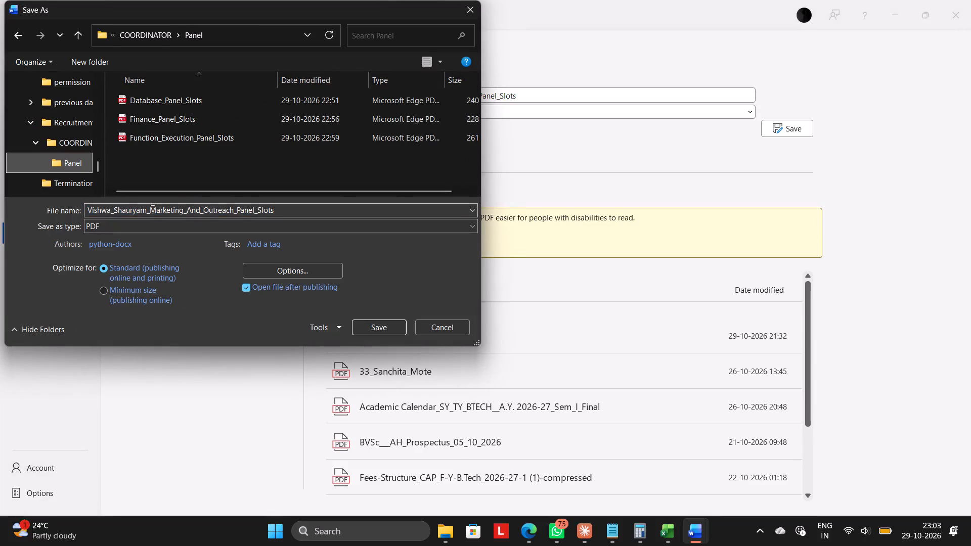
pyautogui.moveTo(150, 212); pyautogui.dragTo(88, 210)
pyautogui.click(88, 210)
pyautogui.moveTo(88, 210); pyautogui.dragTo(150, 218)
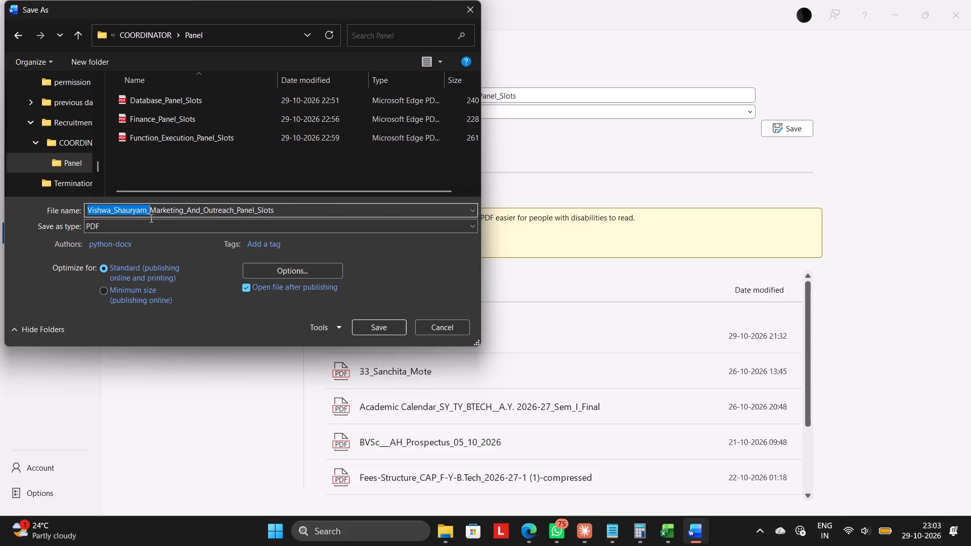
pyautogui.moveTo(150, 218); pyautogui.dragTo(148, 218)
pyautogui.press('BackSpace')
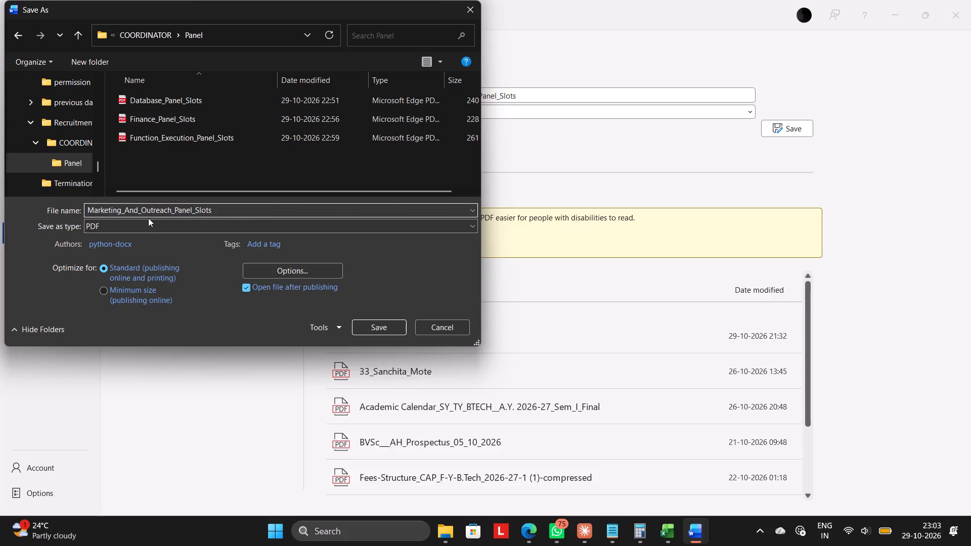
pyautogui.press('Return')
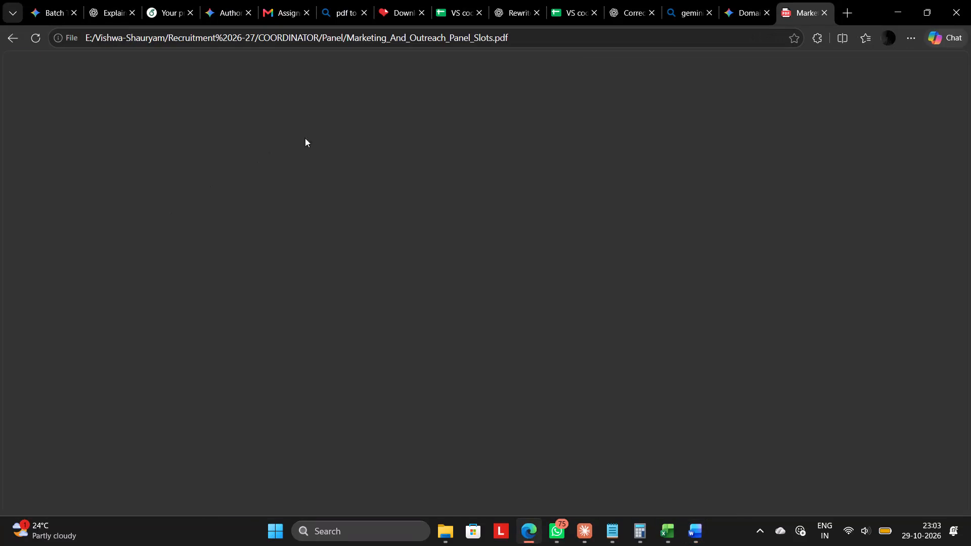
pyautogui.scroll(-2, 446, 177)
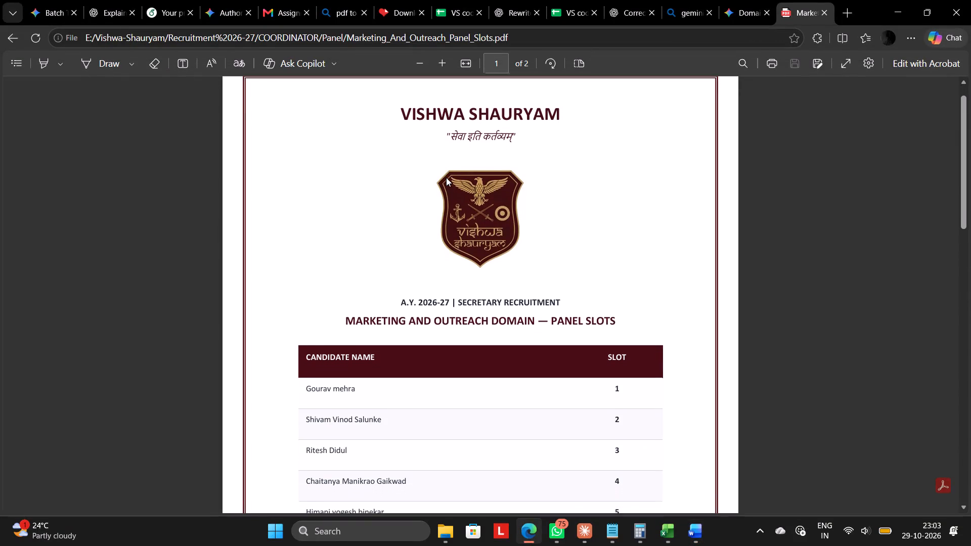
pyautogui.scroll(-9, 446, 177)
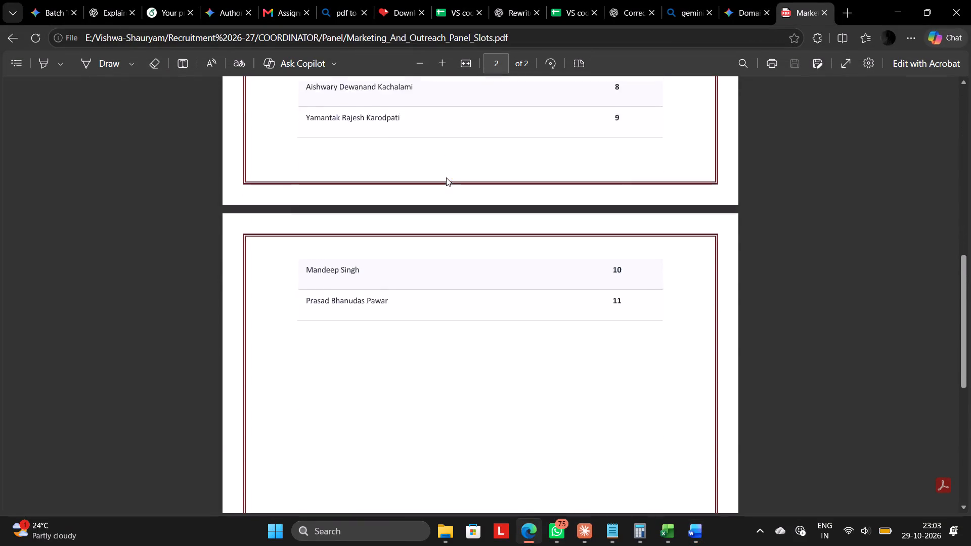
pyautogui.scroll(-5, 446, 177)
pyautogui.scroll(2, 659, 25)
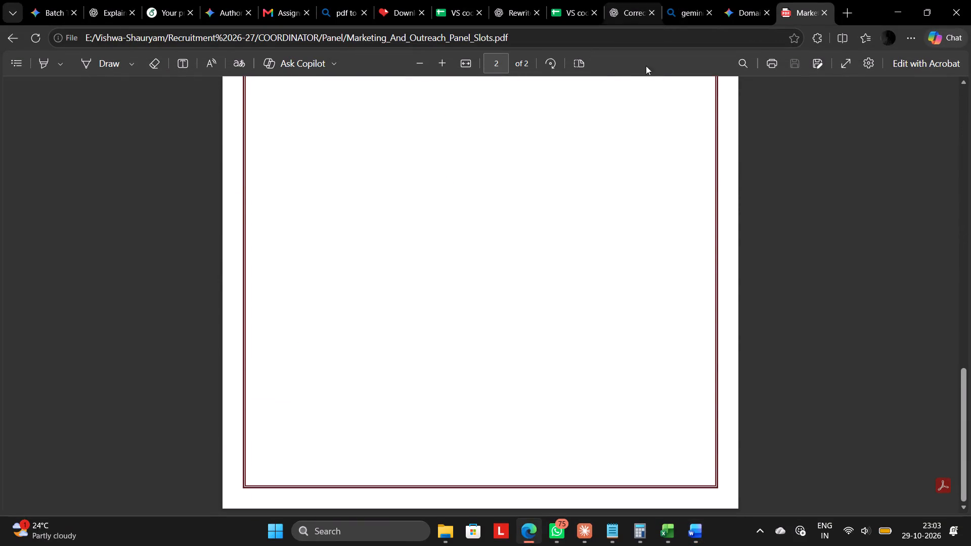
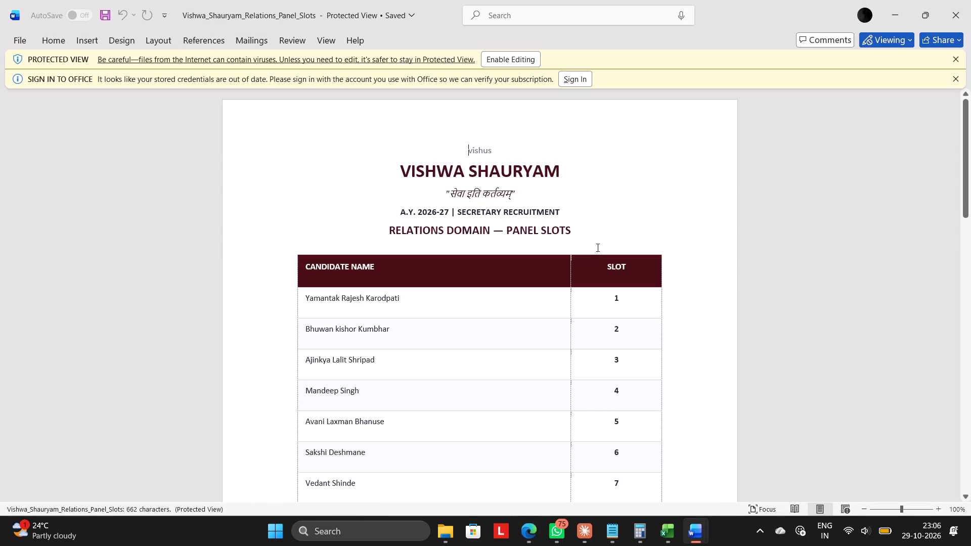
pyautogui.click(523, 53)
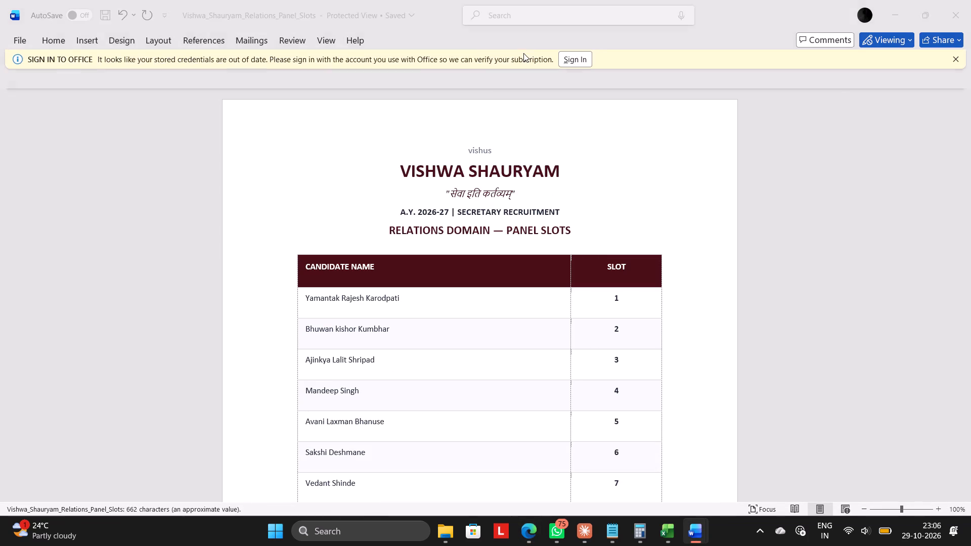
# Delete the "vishus" line above the VISHWA SHAURYAM title and insert two line breaks after the motto.
pyautogui.moveTo(496, 193); pyautogui.dragTo(453, 181)
pyautogui.press('Delete')
pyautogui.click(522, 232)
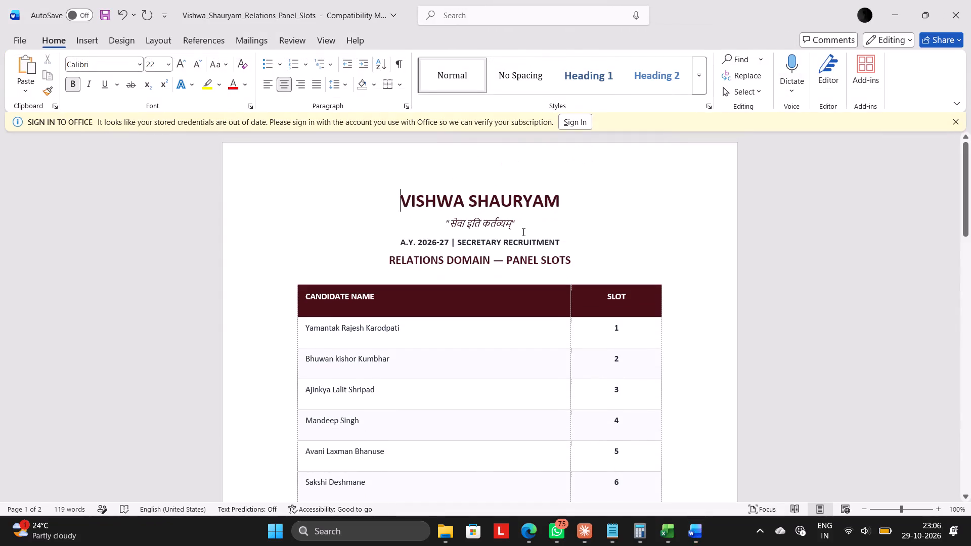
pyautogui.press('Return')
pyautogui.press('Return')
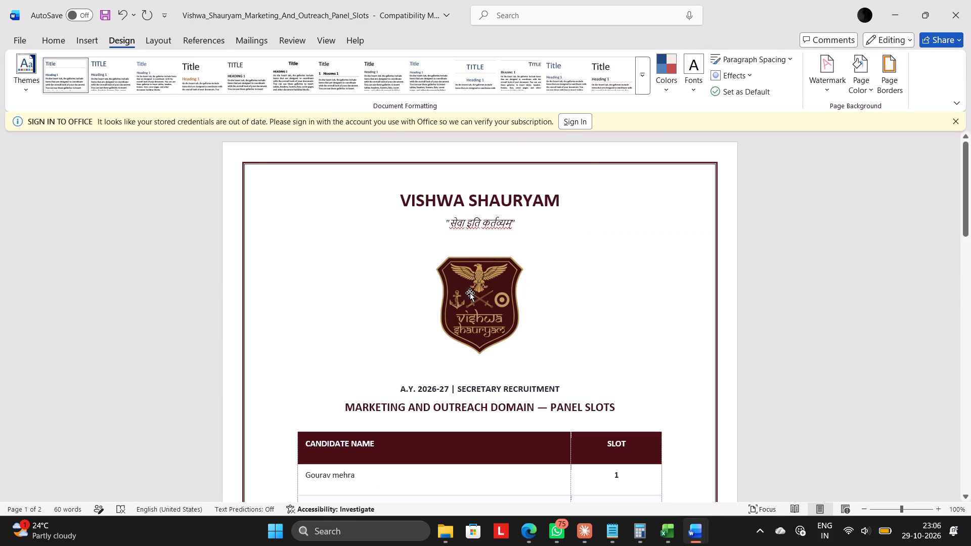
# Copy the crest logo in the Marketing and Outreach panel slots document and close that document.
pyautogui.rightClick(470, 293)
pyautogui.click(470, 293)
pyautogui.hotkey('ctrl', 'c')
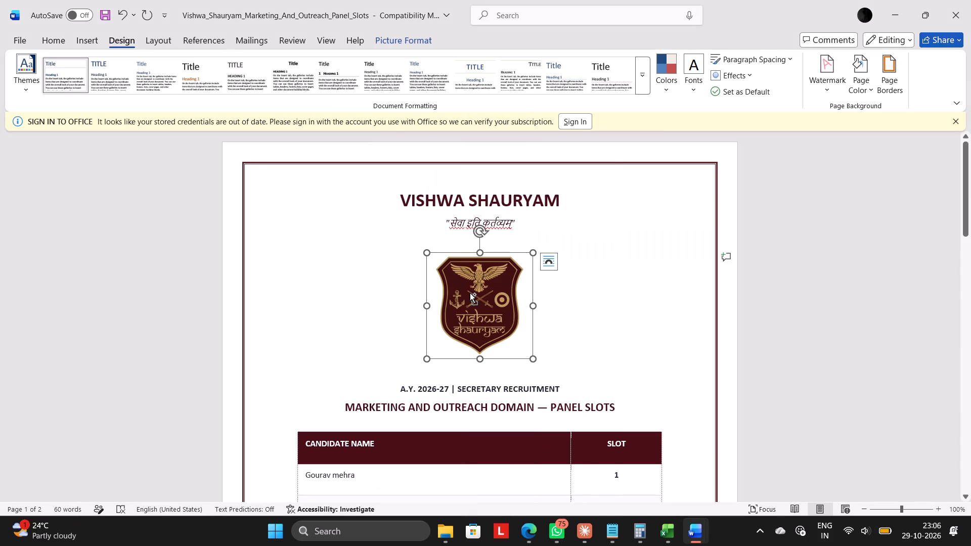
pyautogui.click(963, 10)
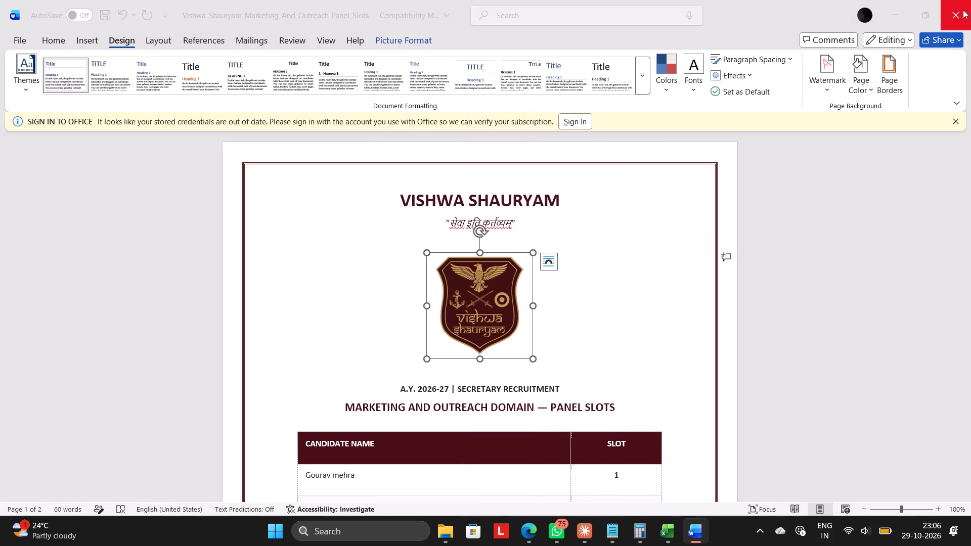
pyautogui.click(550, 352)
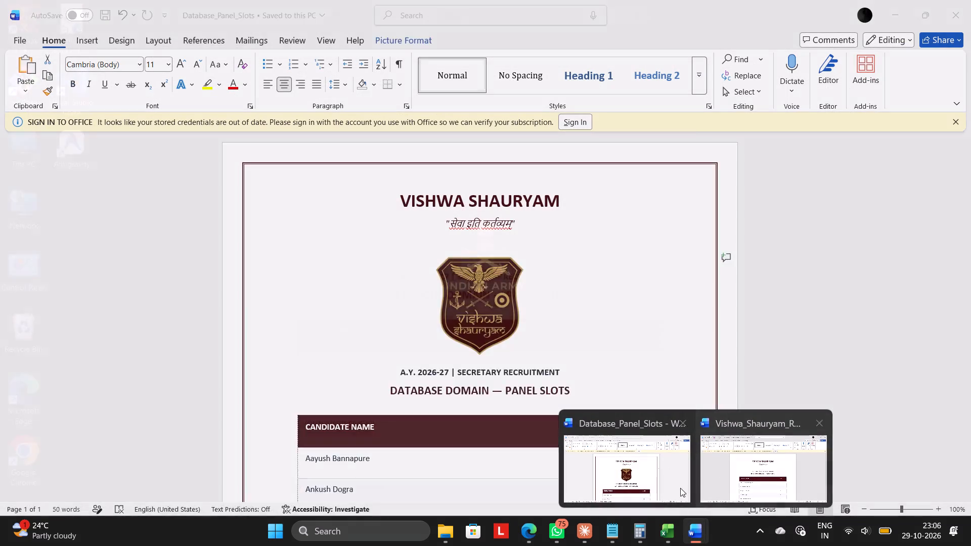
# Copy the crest logo from the Database_Panel_Slots document and paste it beneath the motto in the Relations document.
pyautogui.click(619, 474)
pyautogui.click(510, 331)
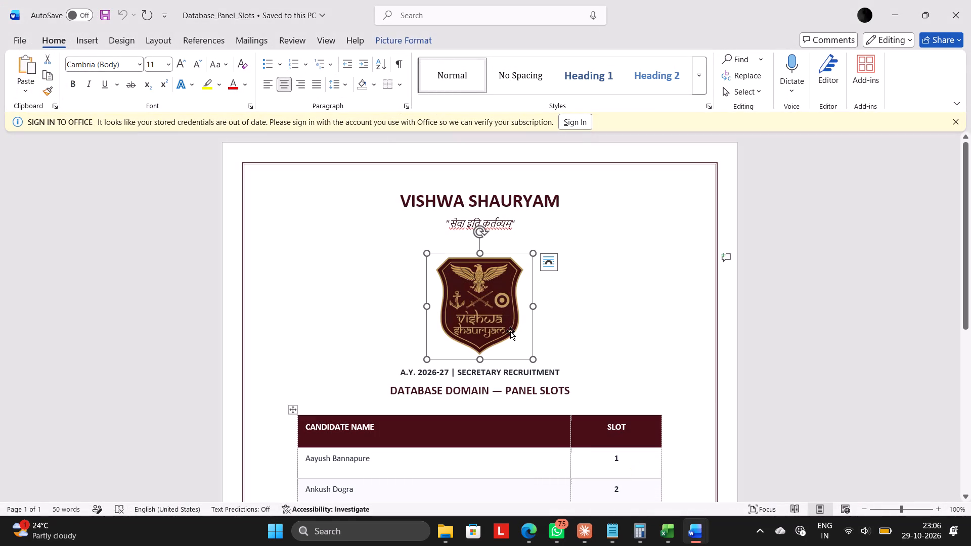
pyautogui.hotkey('ctrl', 'c')
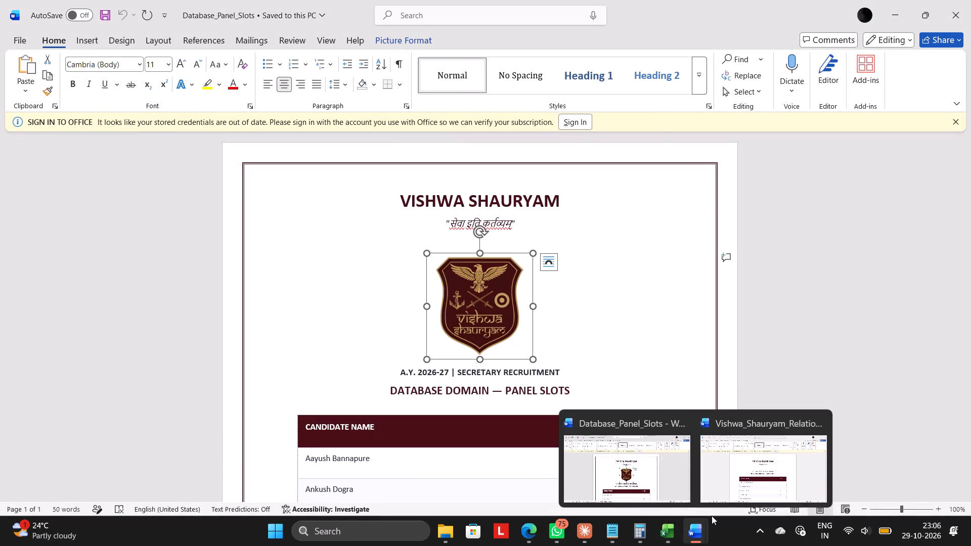
pyautogui.click(746, 470)
pyautogui.hotkey('ctrl', 'v')
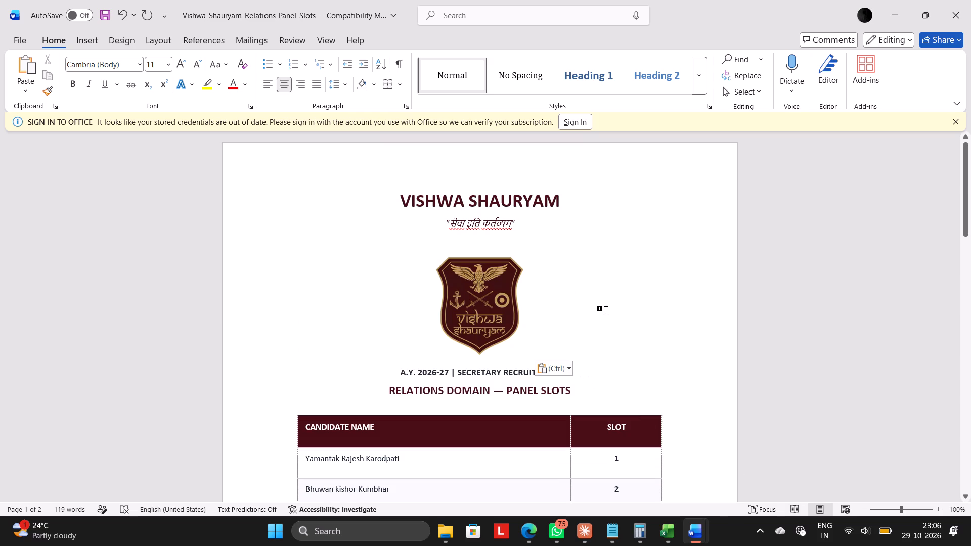
# Start saving the Relations document as a PDF, with the Panel folder inside COORDINATOR as the destination.
pyautogui.scroll(-1, 606, 310)
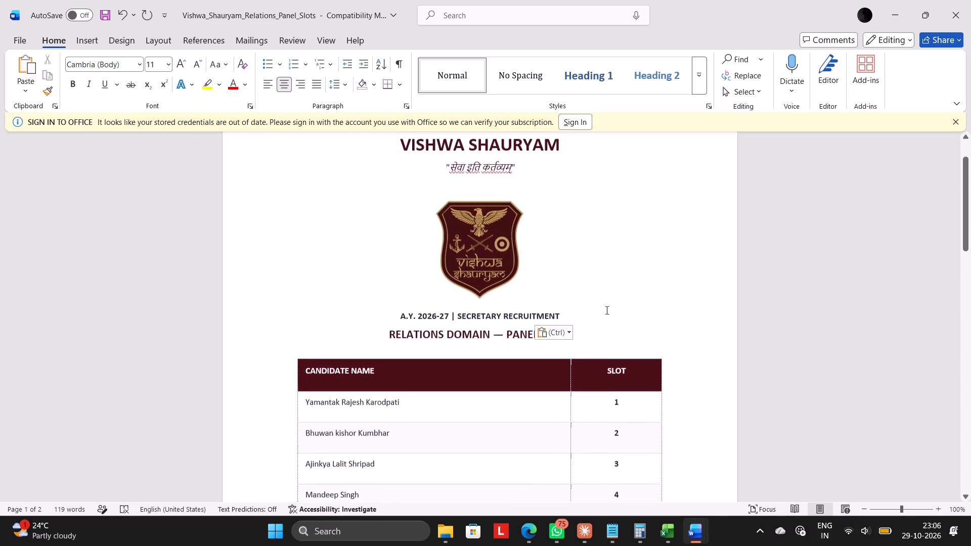
pyautogui.scroll(-3, 606, 310)
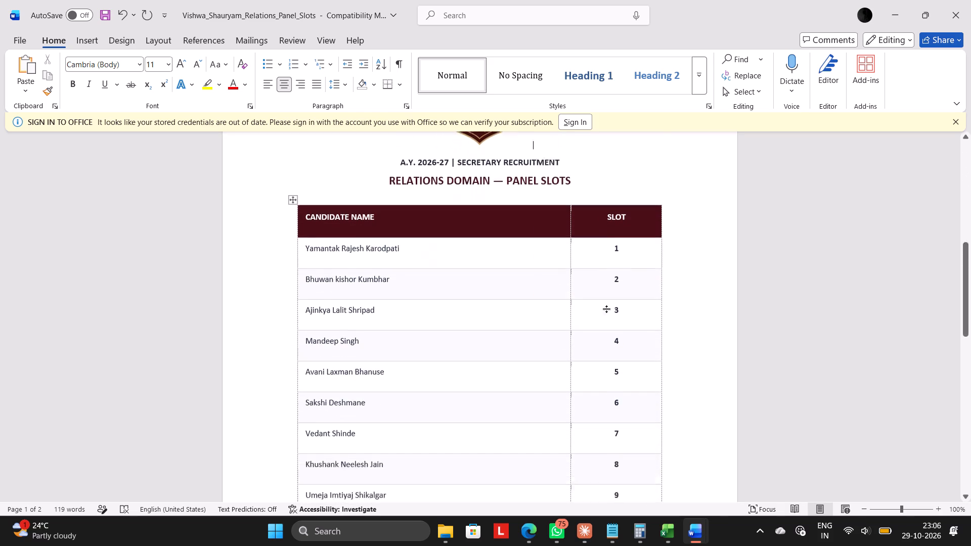
pyautogui.scroll(-4, 606, 309)
pyautogui.scroll(8, 606, 309)
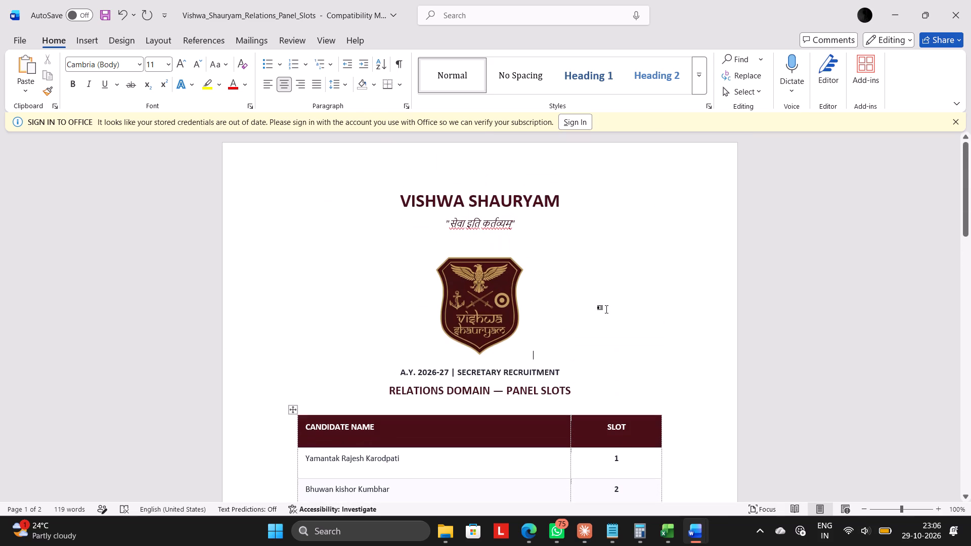
pyautogui.click(8, 43)
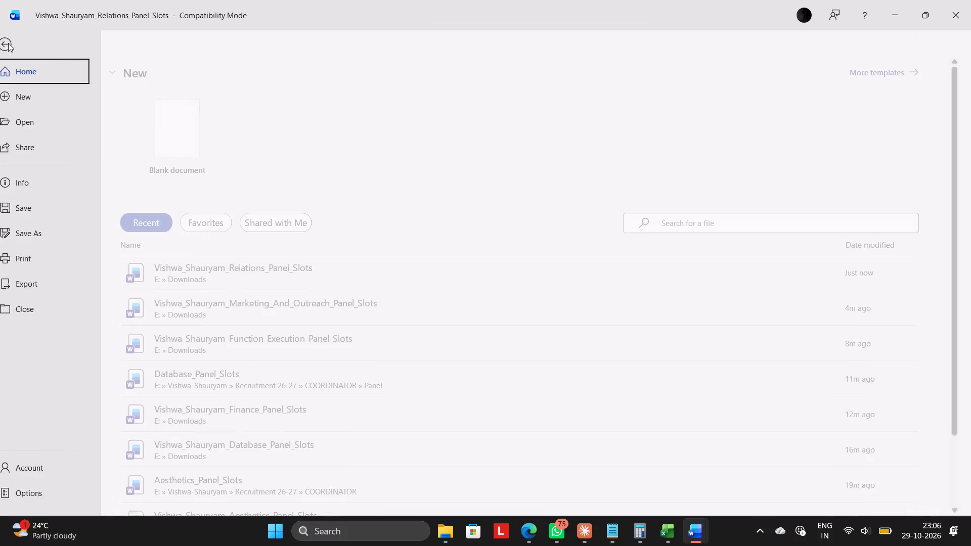
pyautogui.click(53, 232)
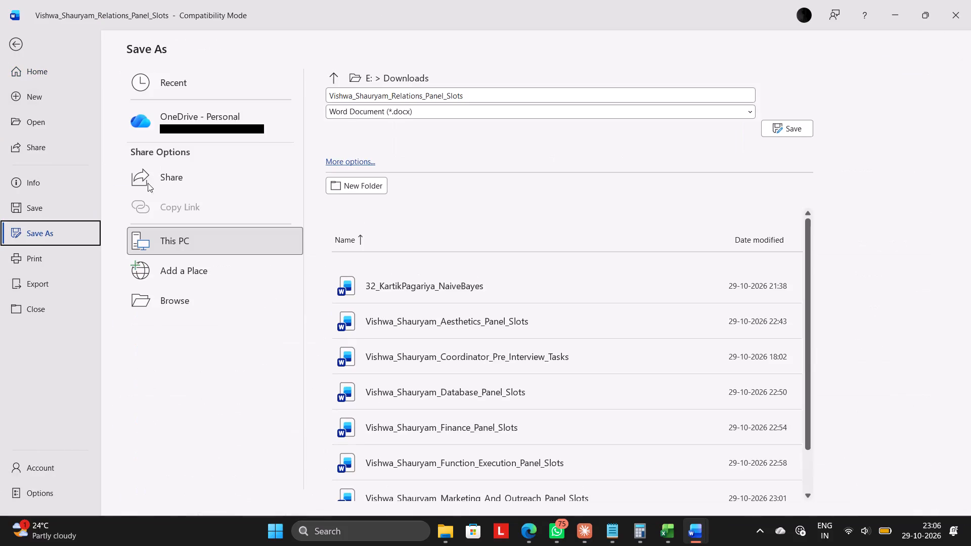
pyautogui.click(350, 106)
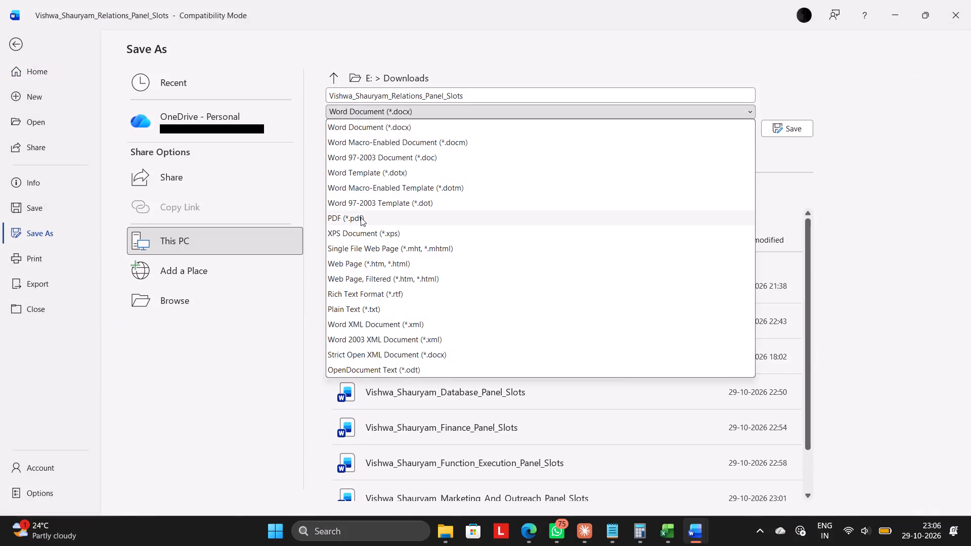
pyautogui.click(361, 217)
pyautogui.click(361, 161)
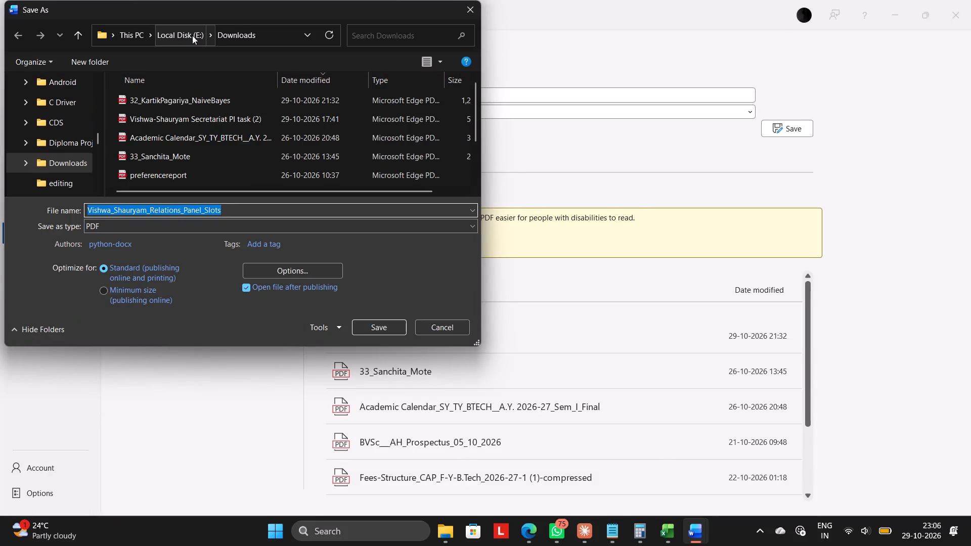
pyautogui.moveTo(97, 140); pyautogui.dragTo(97, 126)
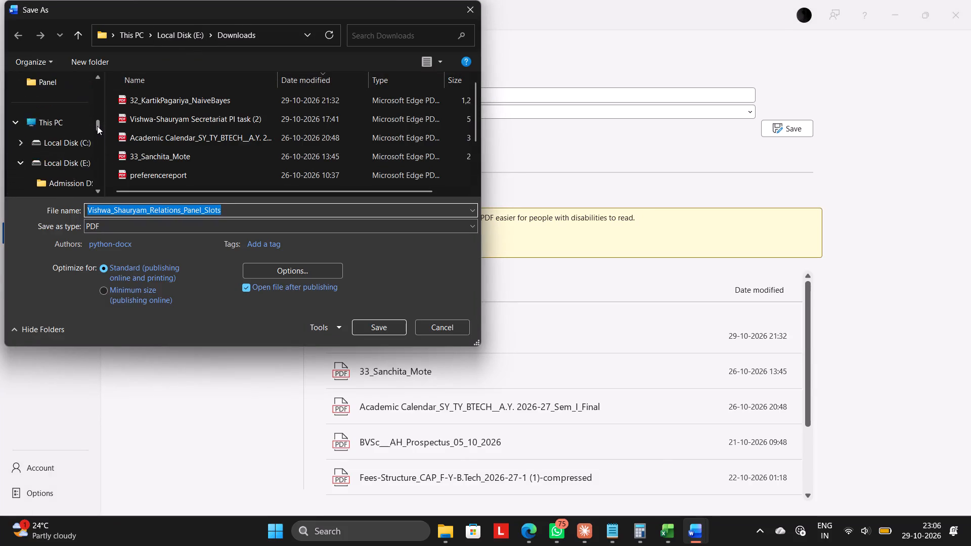
pyautogui.moveTo(97, 126); pyautogui.dragTo(98, 120)
pyautogui.click(76, 142)
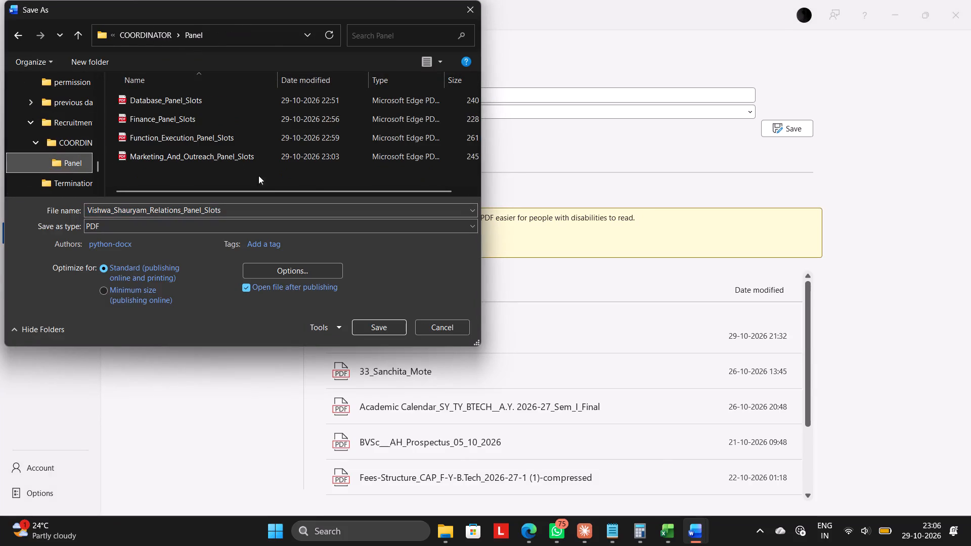
# Name the PDF Relations_Panel_Slots, save it, and look through the published file.
pyautogui.click(149, 211)
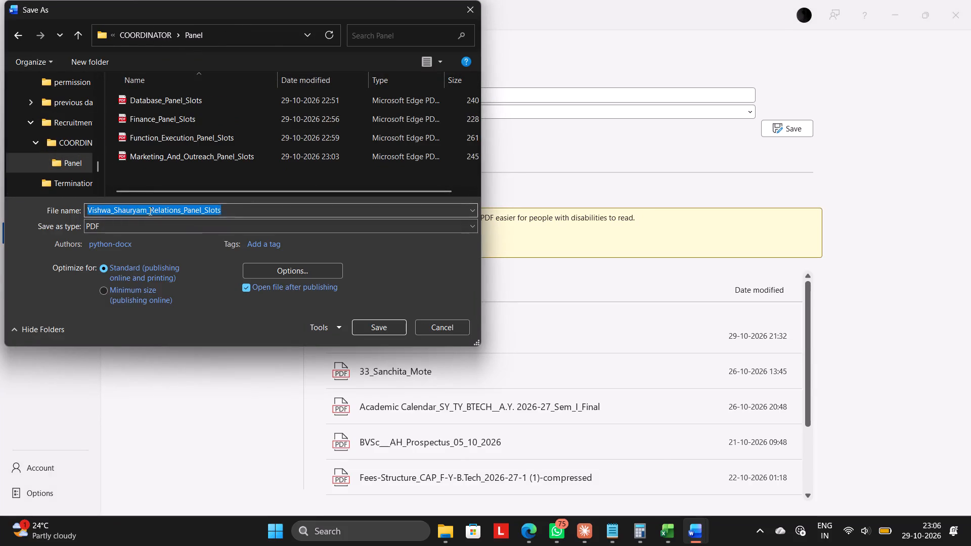
pyautogui.click(149, 212)
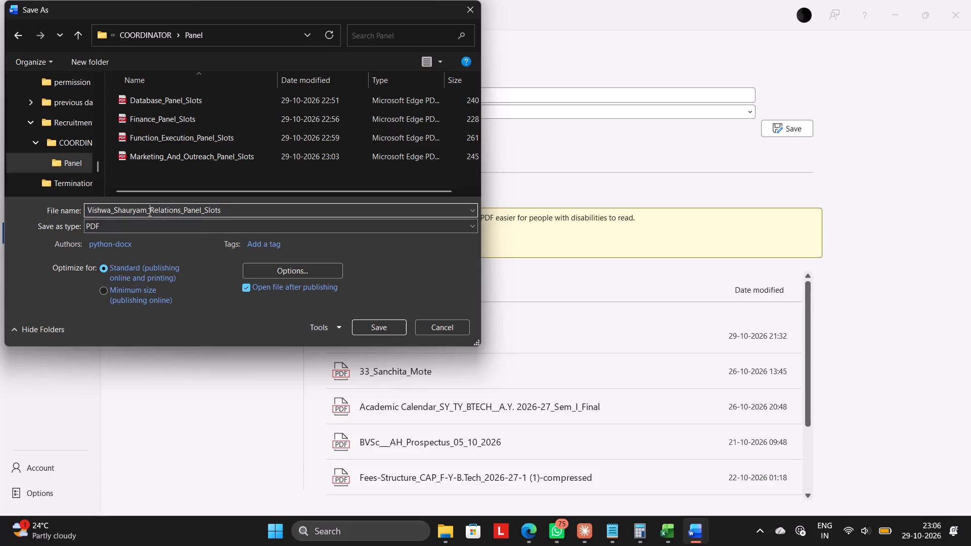
pyautogui.press('BackSpace')
pyautogui.press('BackSpace')
pyautogui.press('BackSpace')
pyautogui.press('BackSpace')
pyautogui.press('BackSpace')
pyautogui.press('BackSpace')
pyautogui.press('BackSpace')
pyautogui.press('BackSpace')
pyautogui.press('BackSpace')
pyautogui.press('BackSpace')
pyautogui.press('BackSpace')
pyautogui.press('BackSpace')
pyautogui.press('BackSpace')
pyautogui.press('BackSpace')
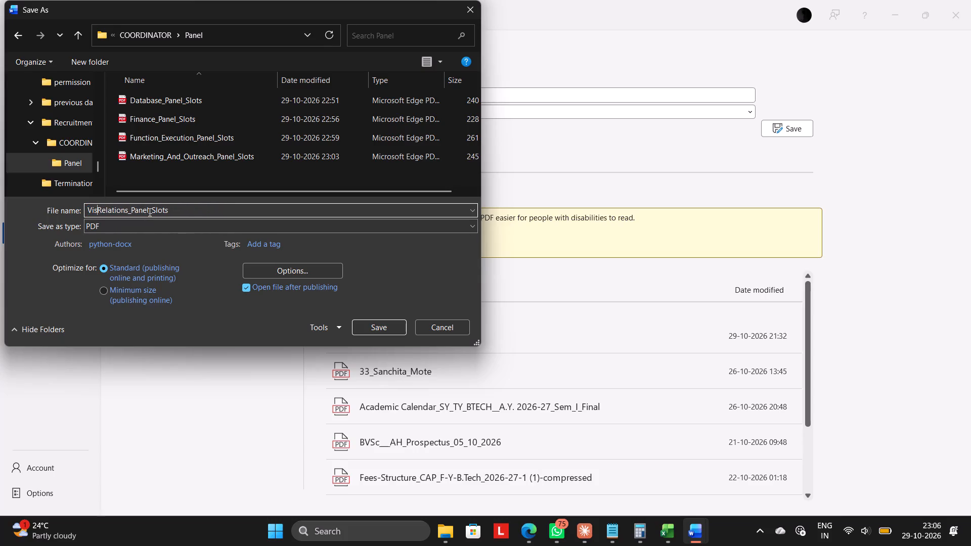
pyautogui.press('BackSpace')
pyautogui.press('BackSpace')
pyautogui.press('Return')
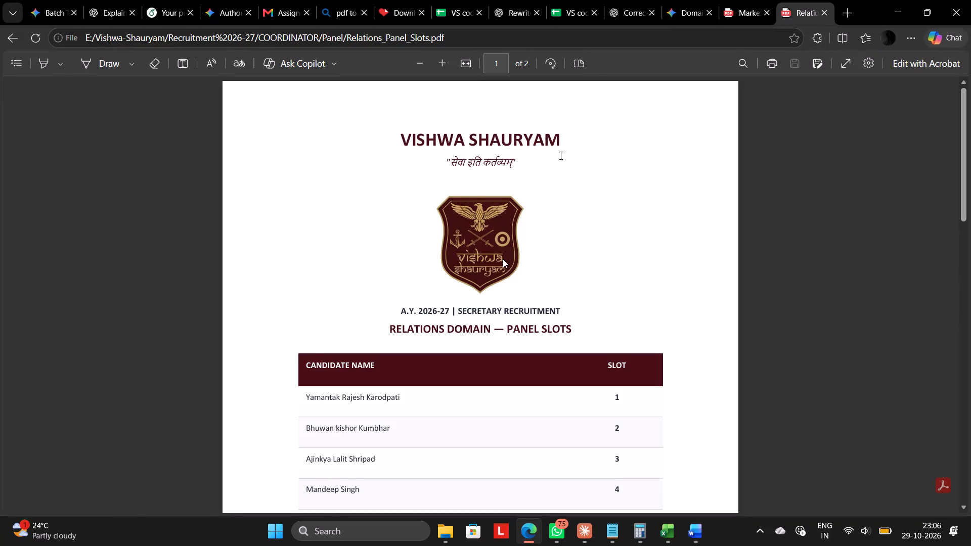
pyautogui.scroll(-13, 503, 259)
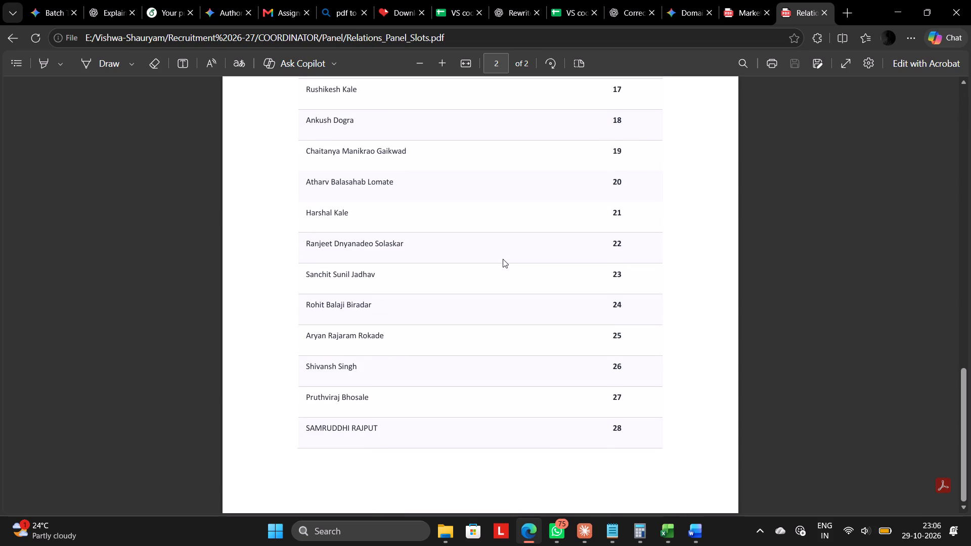
# Return to the demo workbook in Excel and undo the sort by Domain Second Priority.
pyautogui.click(578, 18)
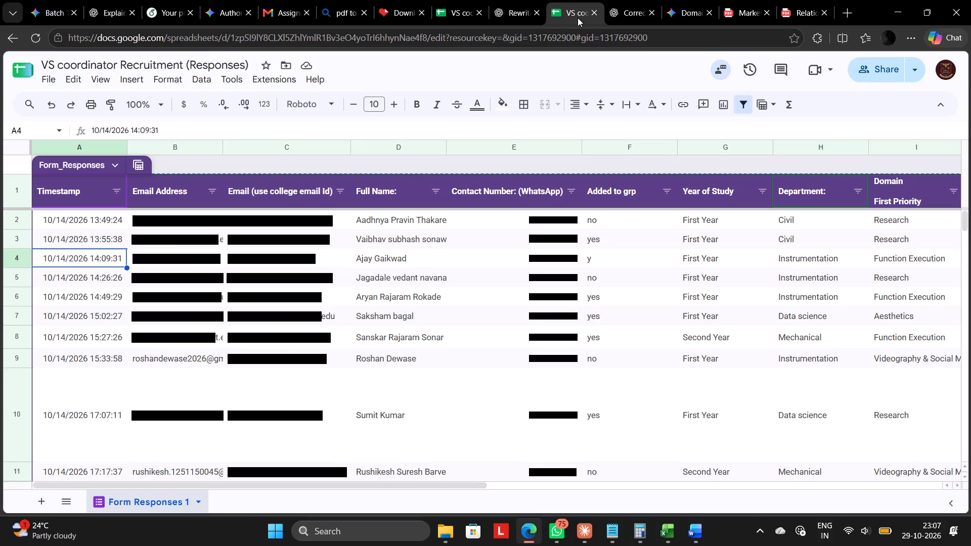
pyautogui.click(665, 537)
pyautogui.scroll(3, 605, 374)
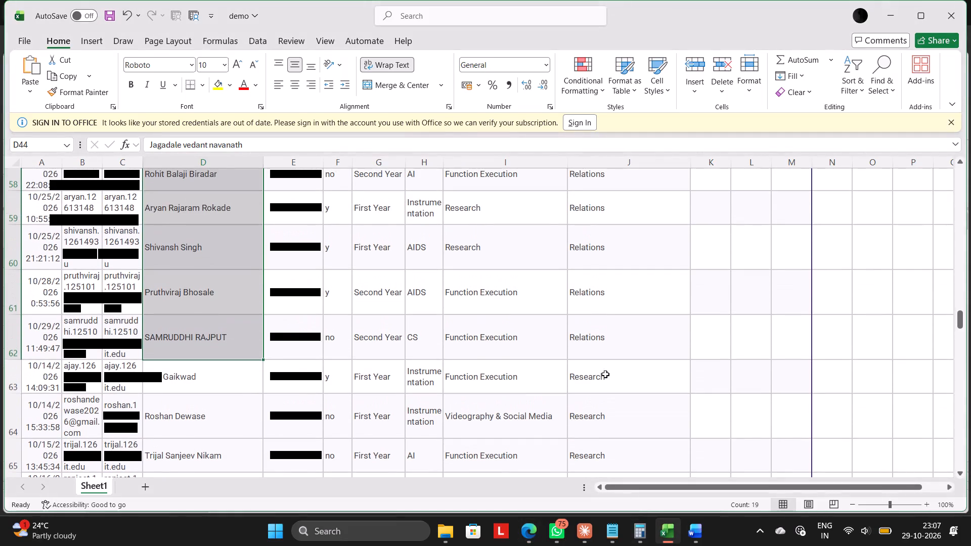
pyautogui.scroll(9, 605, 374)
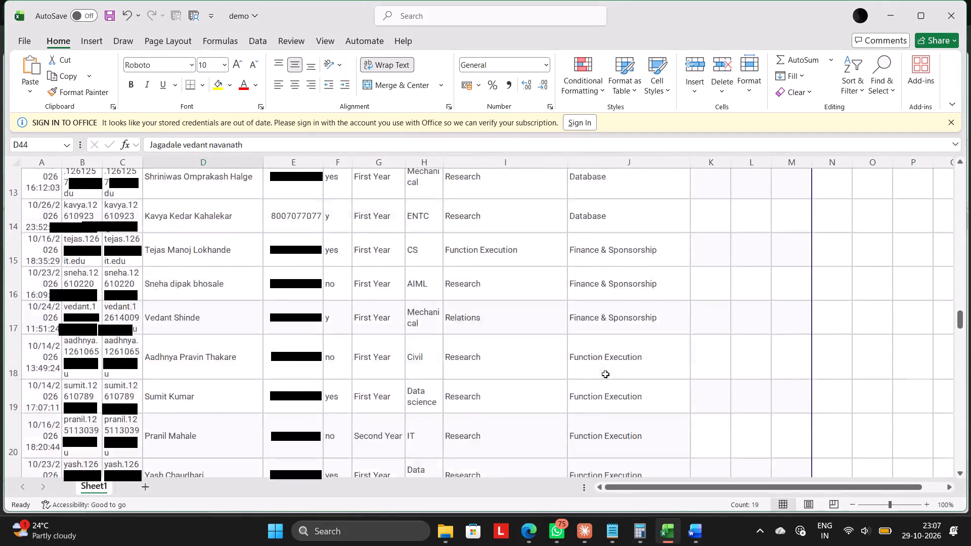
pyautogui.scroll(8, 535, 260)
pyautogui.click(534, 188)
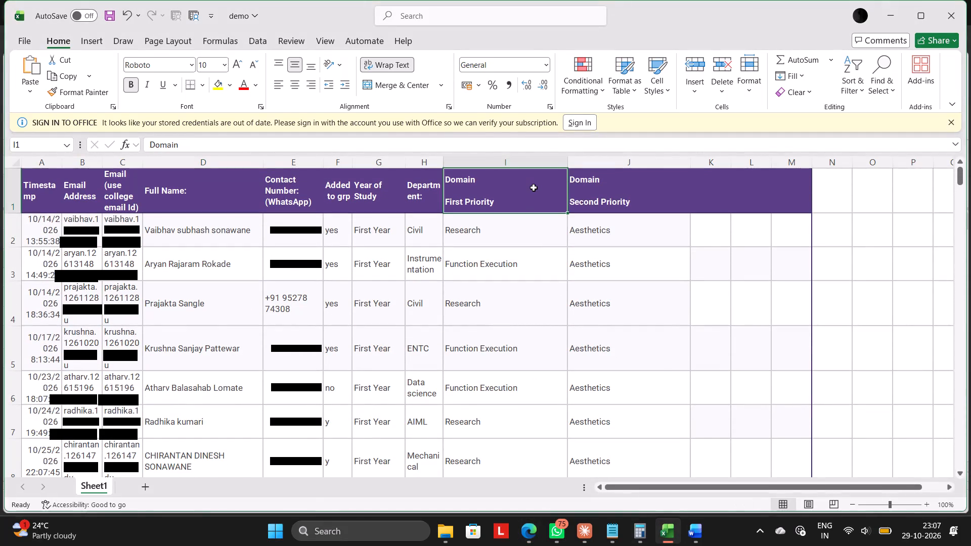
pyautogui.hotkey('ctrl', 'z')
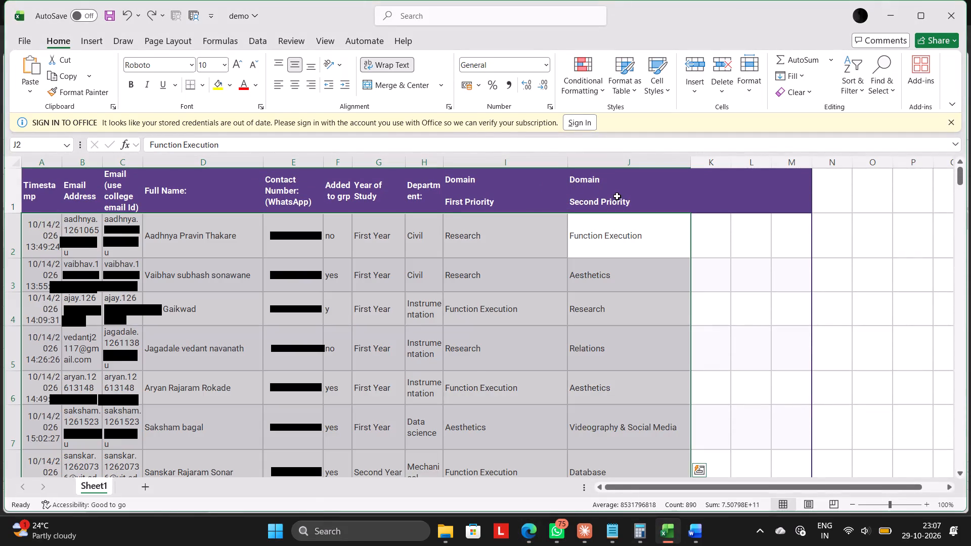
# Sort the demo sheet by Domain First Priority to gather the first-priority Research applicants.
pyautogui.click(539, 187)
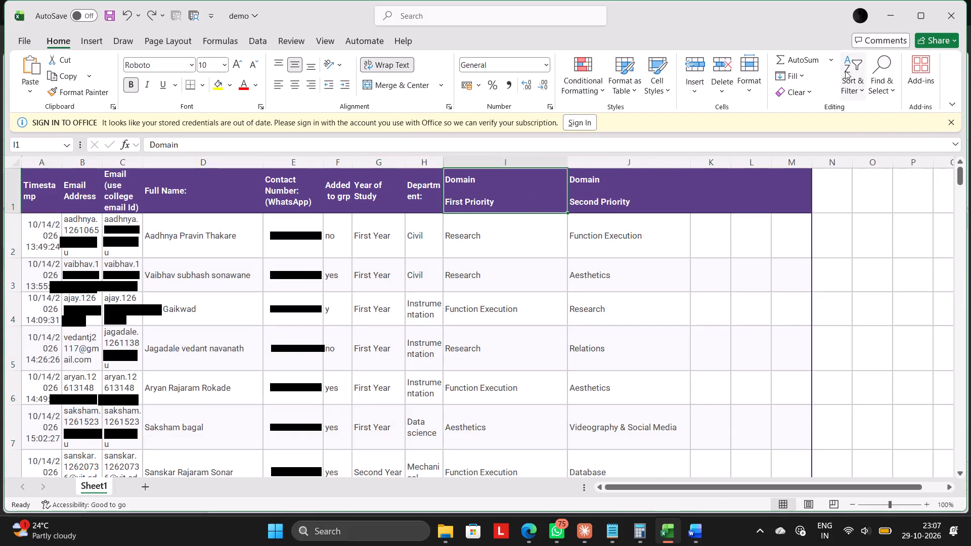
pyautogui.click(845, 71)
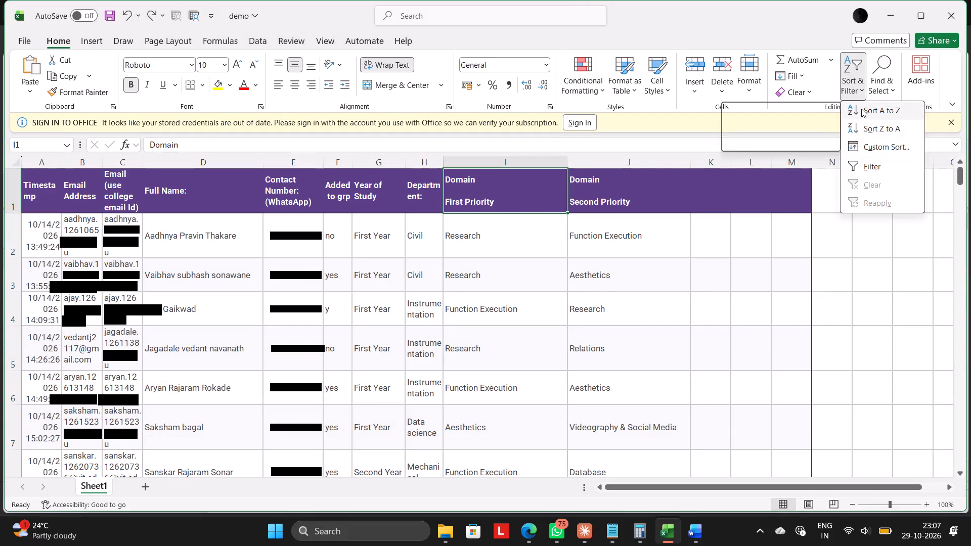
# Sort the applicant rows A to Z by the Domain First Priority column.
pyautogui.click(861, 109)
# Copy the full names of all applicants whose first-priority domain is Research, cells D56 to D84.
pyautogui.scroll(-7, 458, 377)
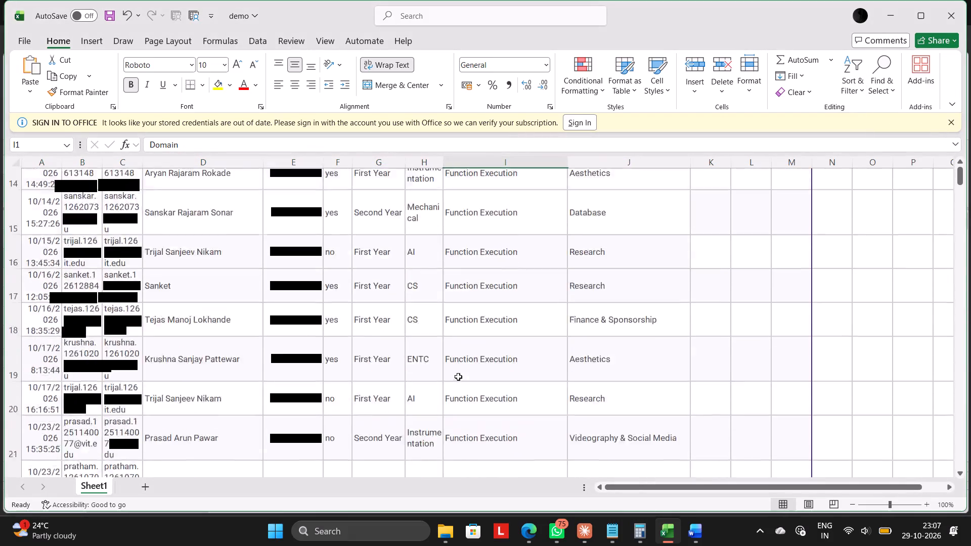
pyautogui.scroll(-8, 458, 377)
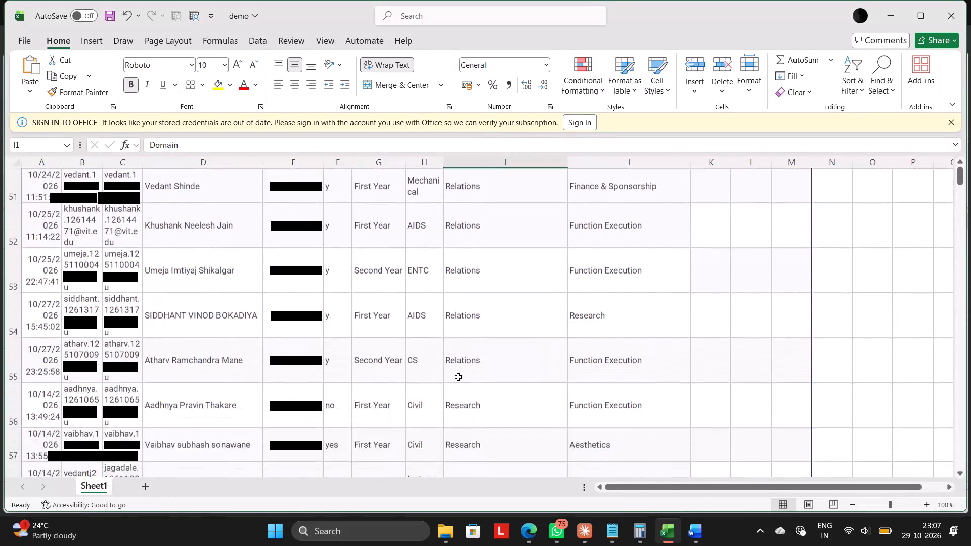
pyautogui.scroll(-3, 458, 377)
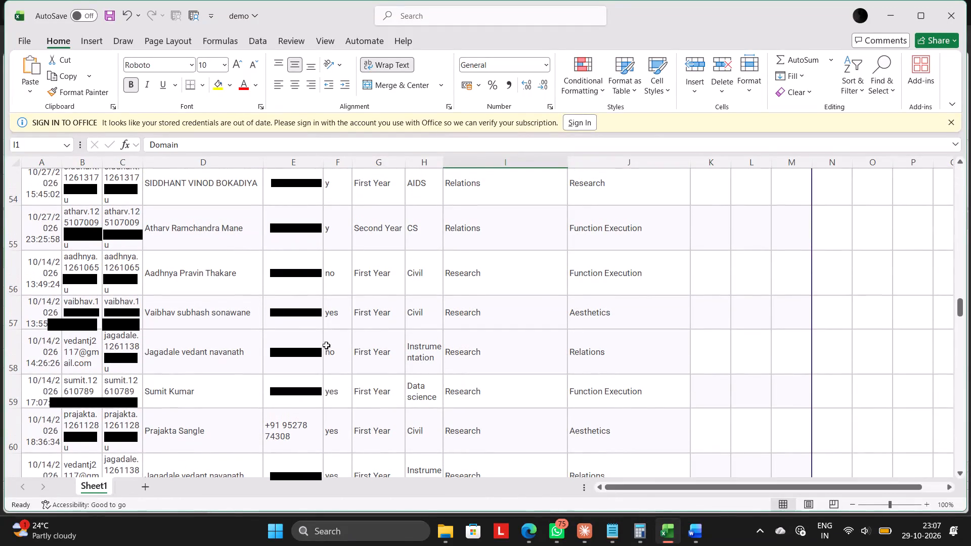
pyautogui.moveTo(217, 275); pyautogui.dragTo(254, 490)
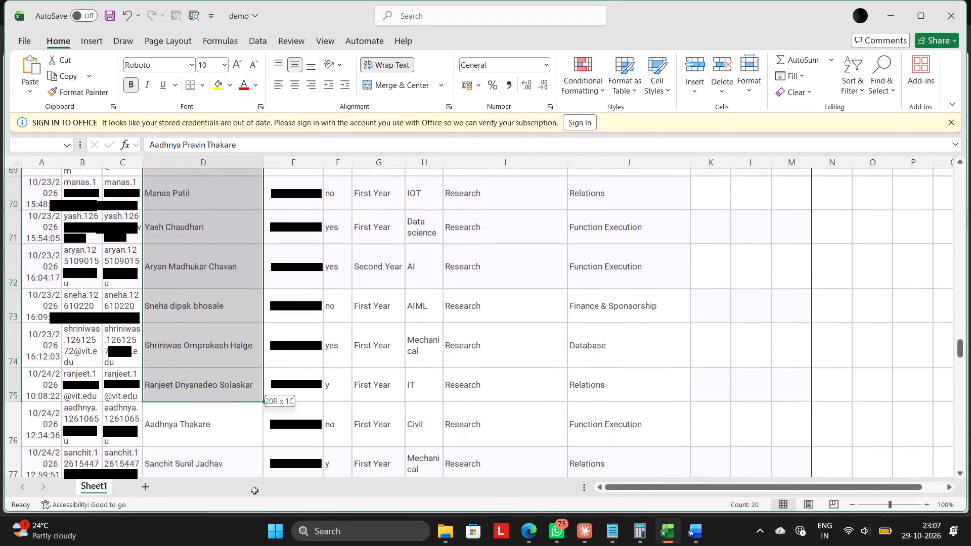
pyautogui.moveTo(254, 490); pyautogui.dragTo(251, 422)
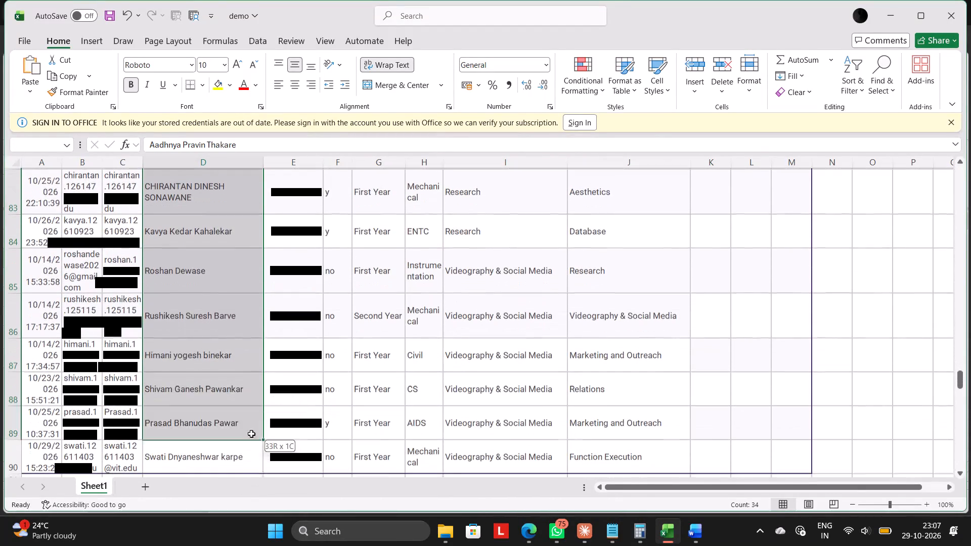
pyautogui.moveTo(251, 422); pyautogui.dragTo(244, 235)
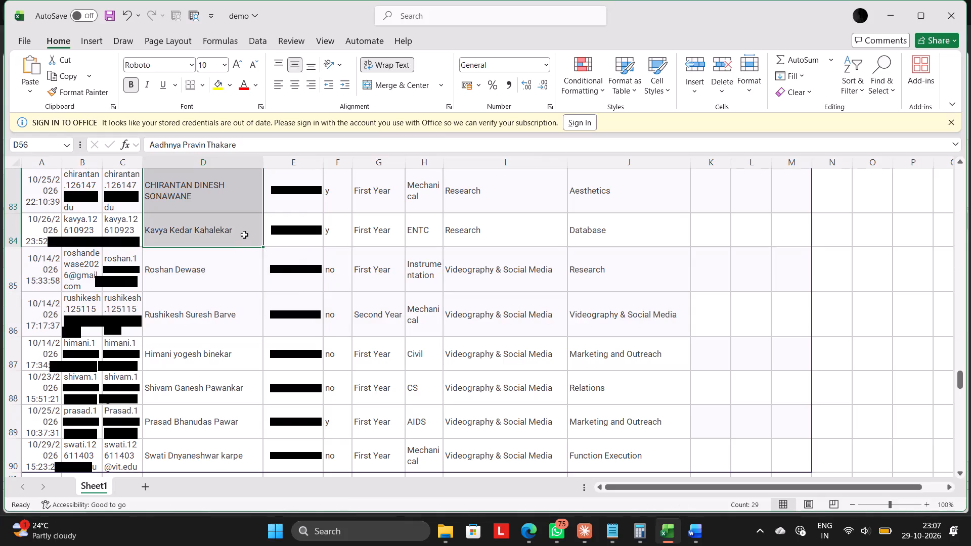
pyautogui.hotkey('ctrl', 'c')
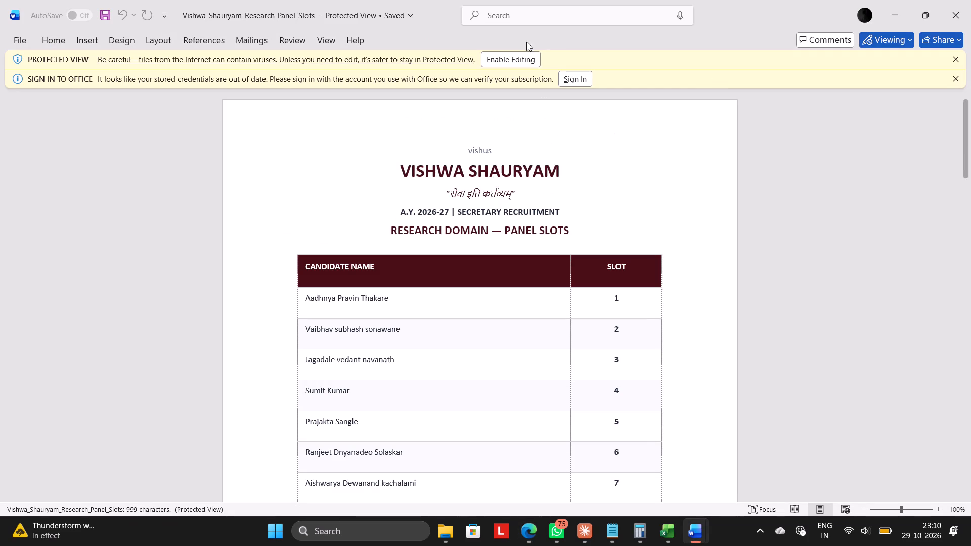
# Enable editing in the Research panel slots document and delete the "vishus" line above the VISHWA SHAURYAM title.
pyautogui.click(518, 56)
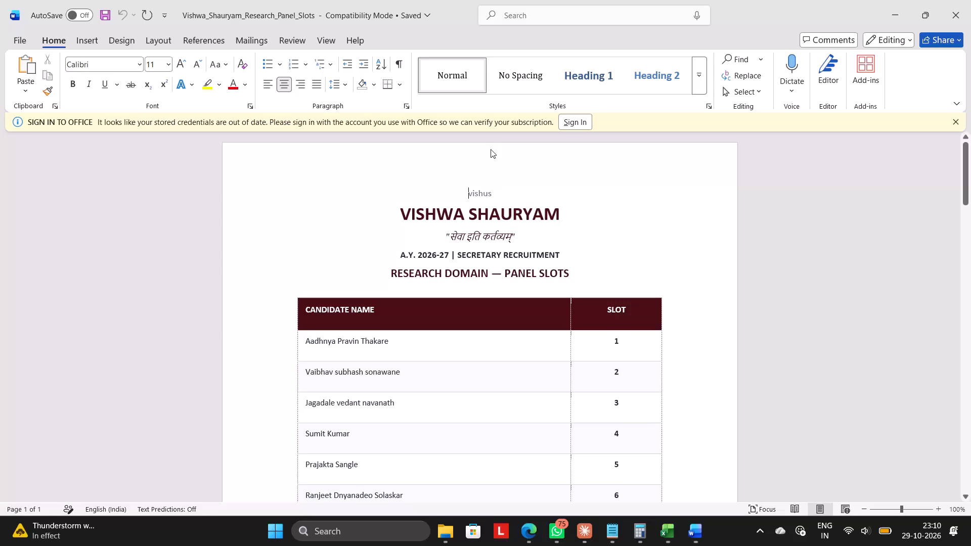
pyautogui.moveTo(499, 191); pyautogui.dragTo(458, 186)
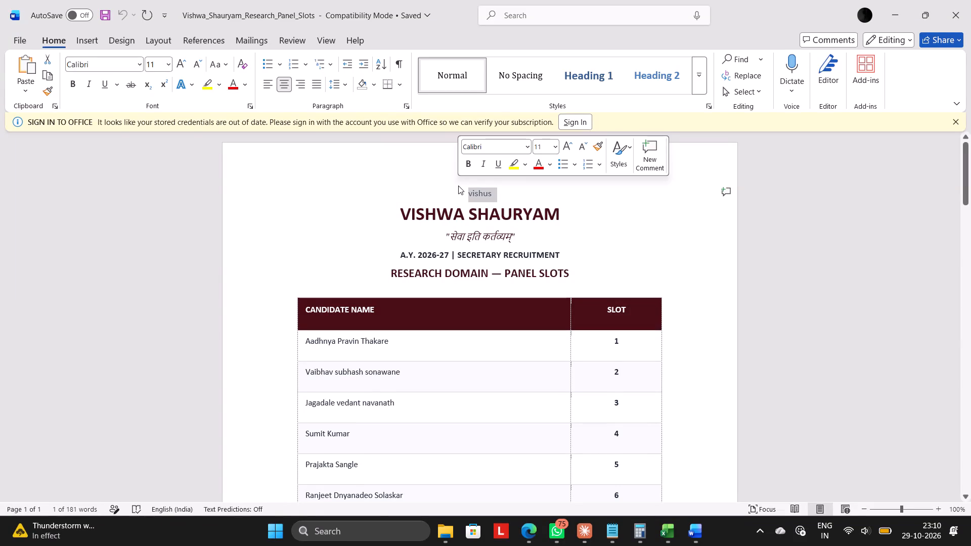
pyautogui.press('BackSpace')
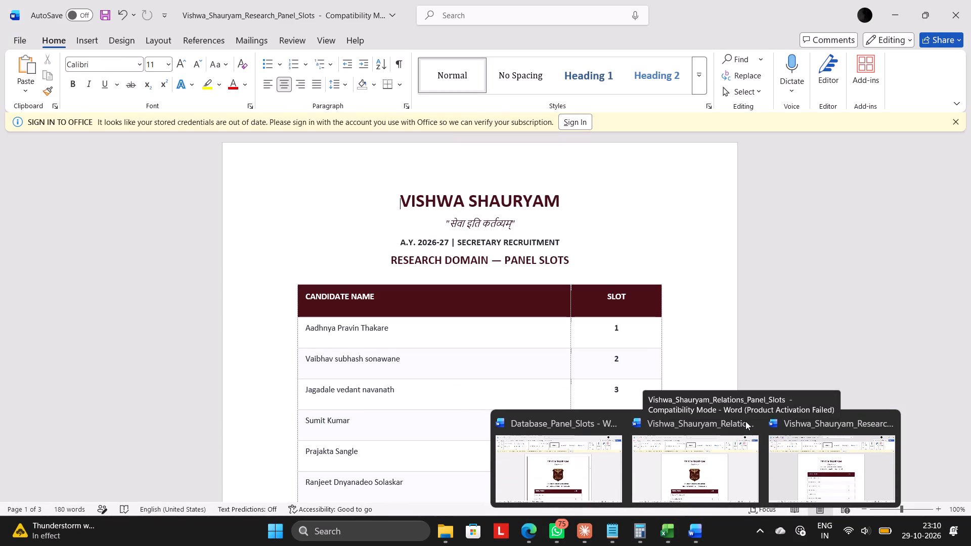
# Close the Vishwa_Shauryam_Relations_Panel_Slots document without saving its changes.
pyautogui.click(724, 476)
pyautogui.click(961, 8)
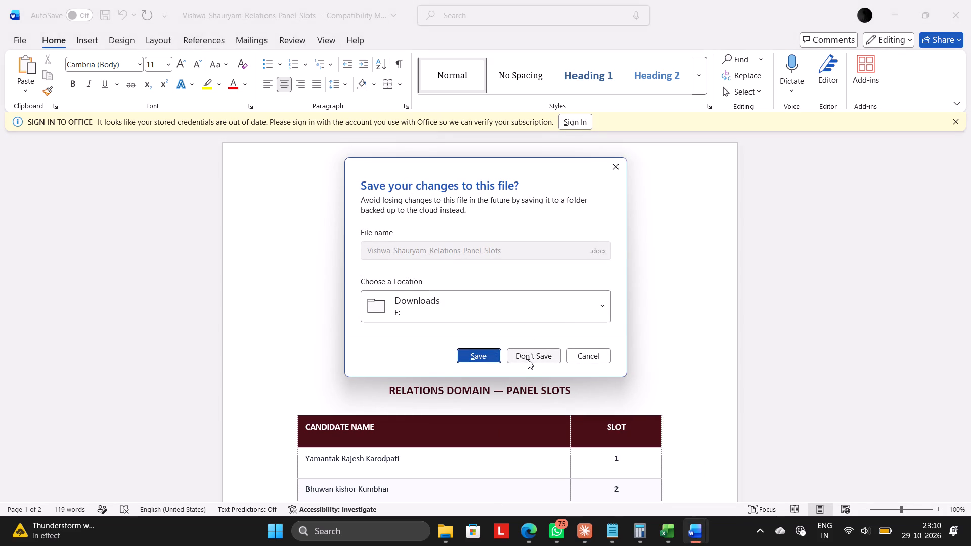
pyautogui.click(528, 360)
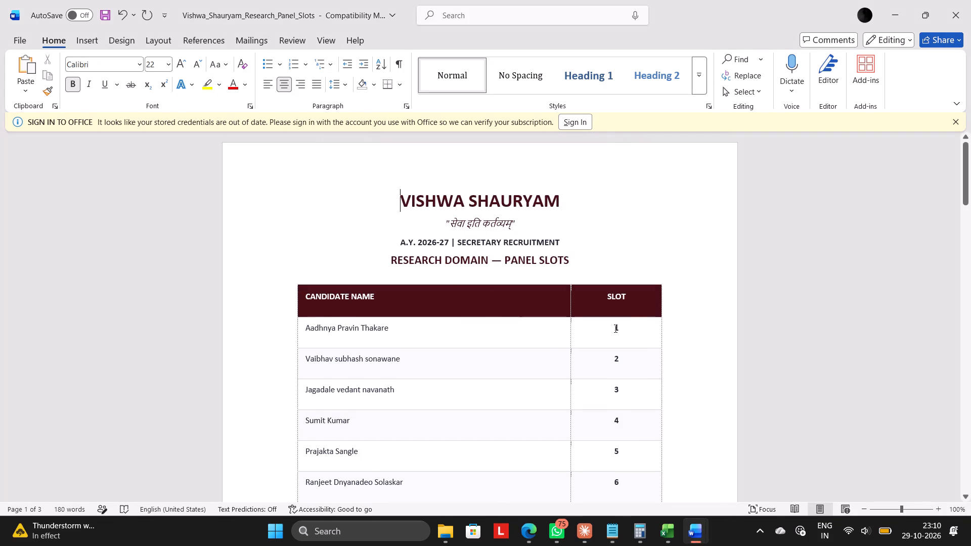
# Copy the Vishwa Shauryam crest logo from the Database_Panel_Slots document, and close that document.
pyautogui.click(654, 492)
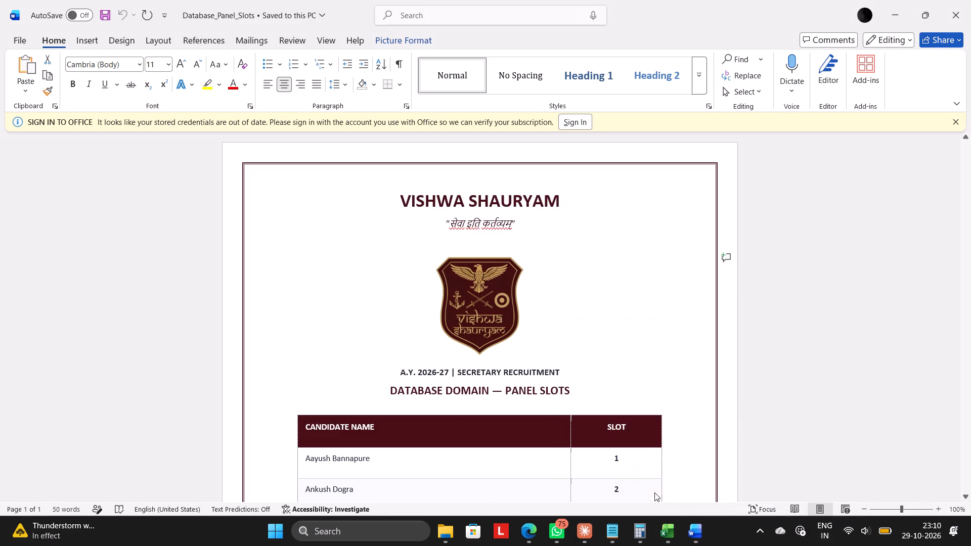
pyautogui.click(485, 348)
pyautogui.hotkey('ctrl', 'c')
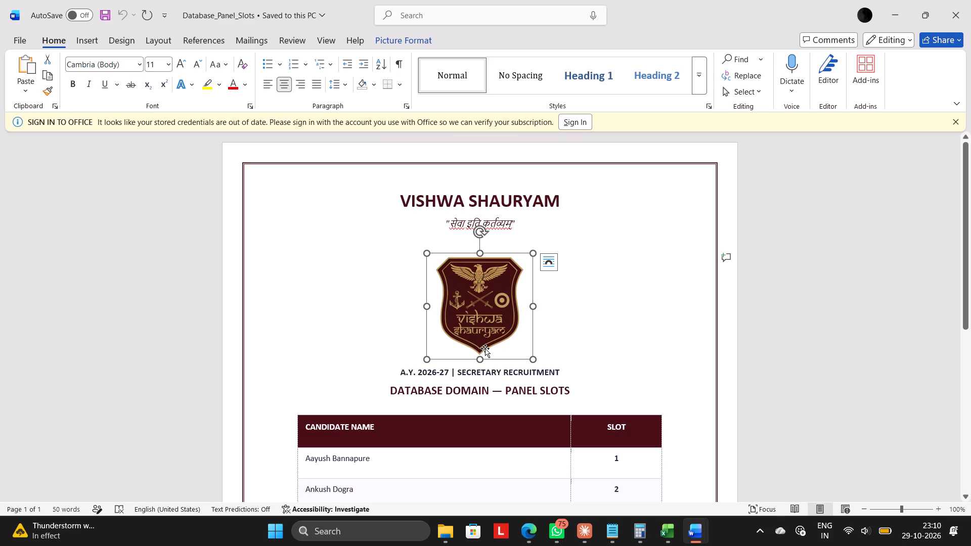
pyautogui.click(958, 13)
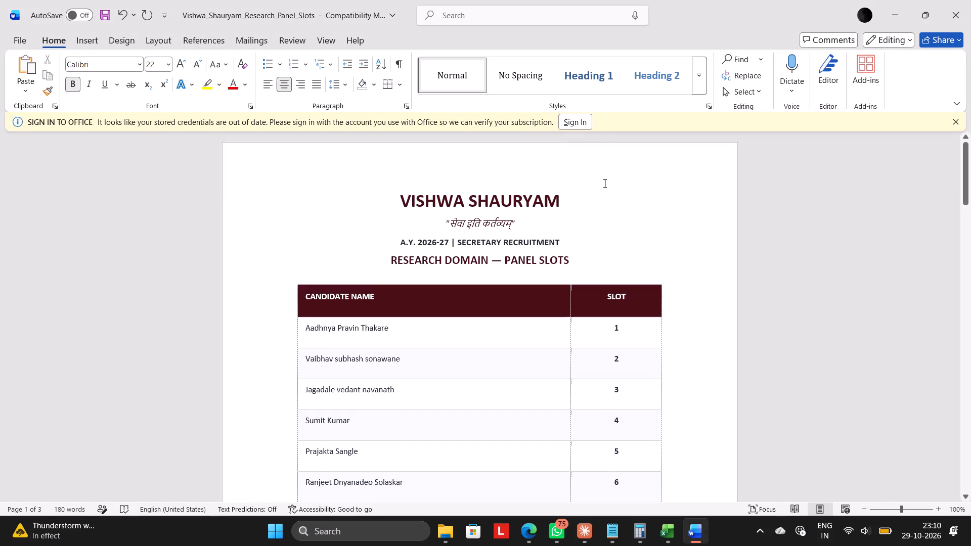
# Paste the Vishwa Shauryam crest logo on a new line between the Sanskrit motto and the A.Y. 2026-27 line.
pyautogui.click(533, 224)
pyautogui.press('Return')
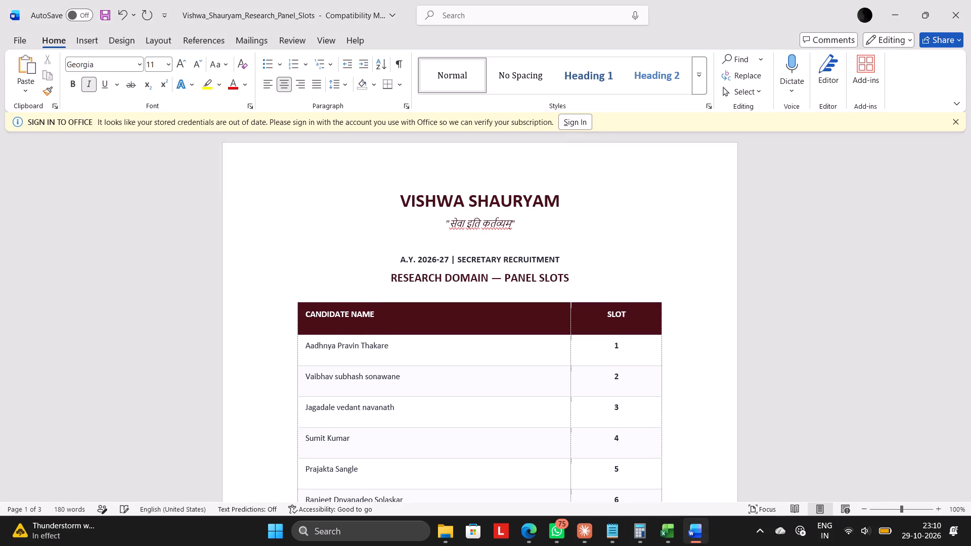
pyautogui.press('Return')
pyautogui.hotkey('ctrl', 'v')
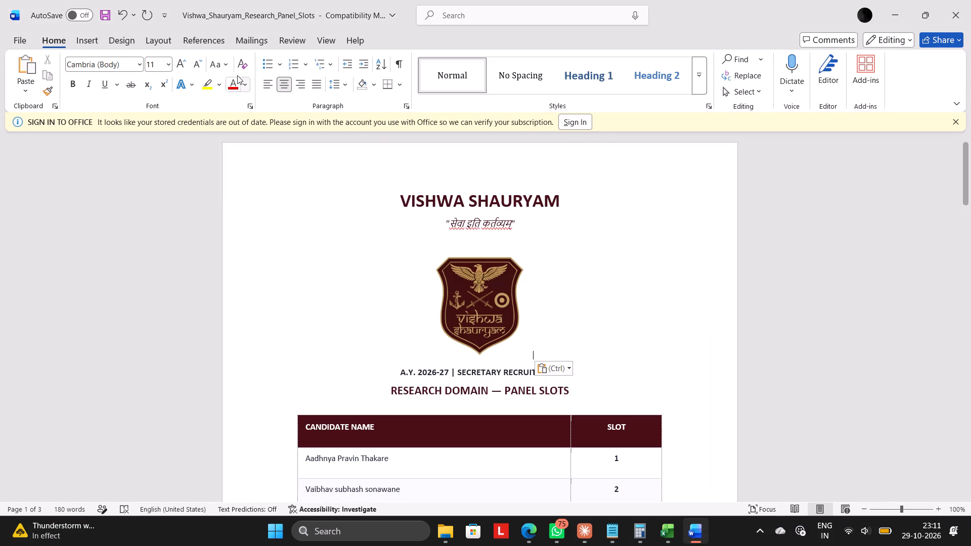
# Add a dark red box page border to the whole document in a thick-and-thin line style, 2 ¼ pt wide.
pyautogui.click(123, 35)
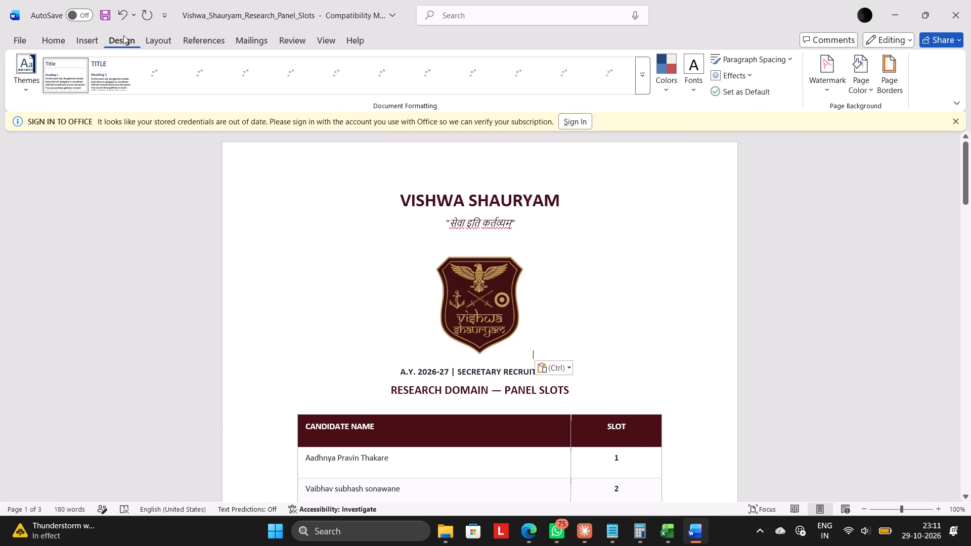
pyautogui.click(899, 72)
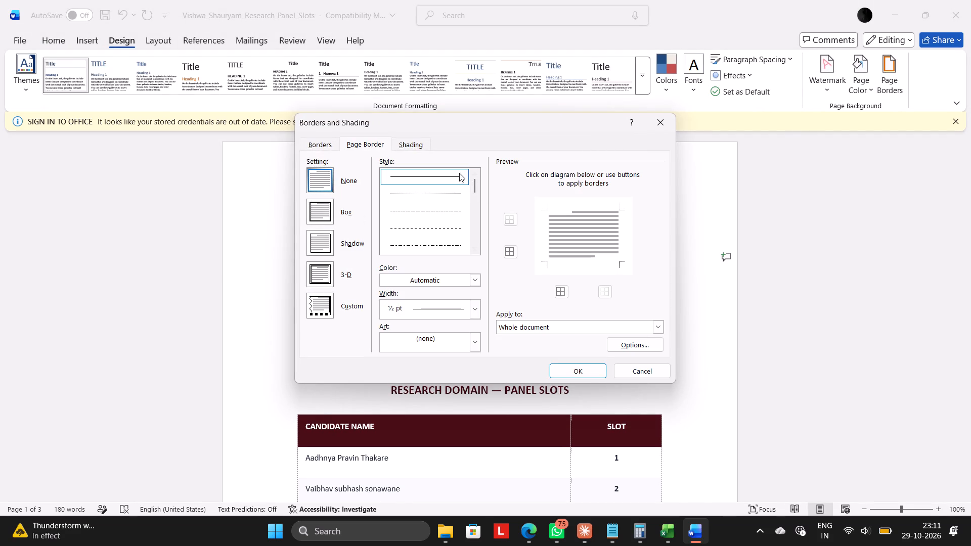
pyautogui.moveTo(475, 186); pyautogui.dragTo(475, 208)
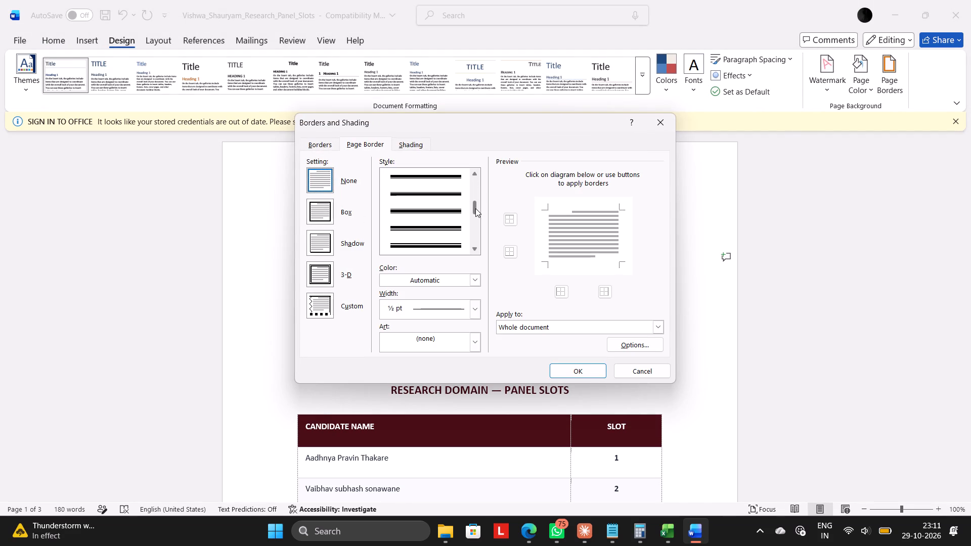
pyautogui.click(474, 208)
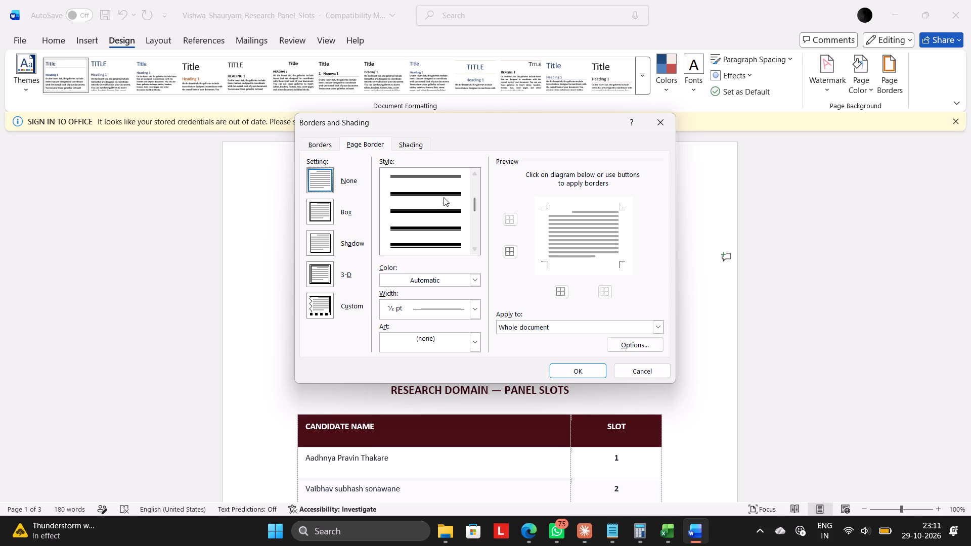
pyautogui.click(444, 197)
pyautogui.click(475, 282)
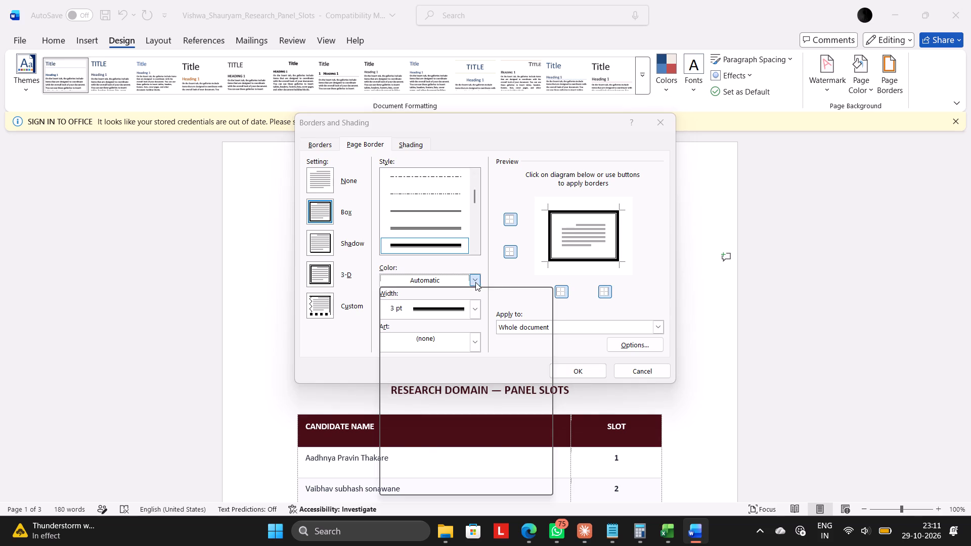
pyautogui.click(478, 420)
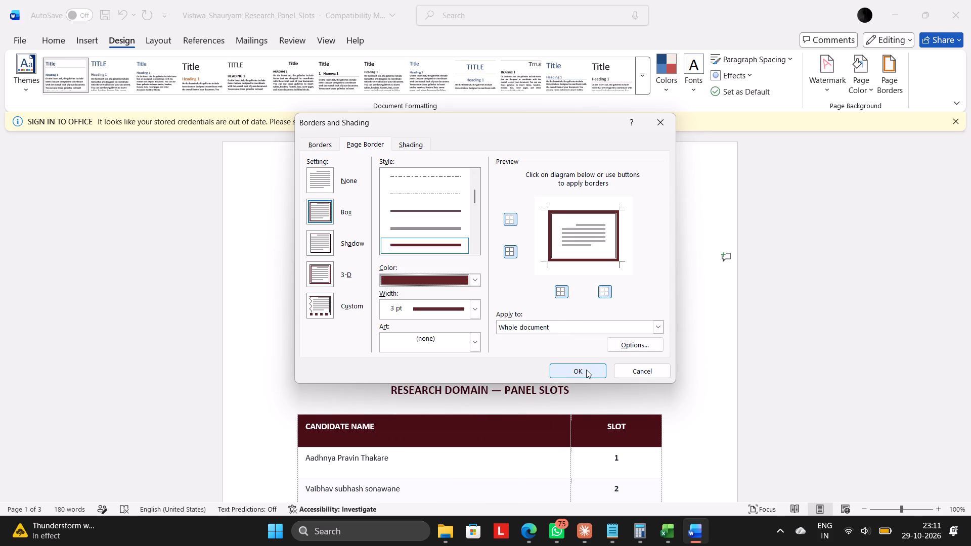
pyautogui.click(478, 308)
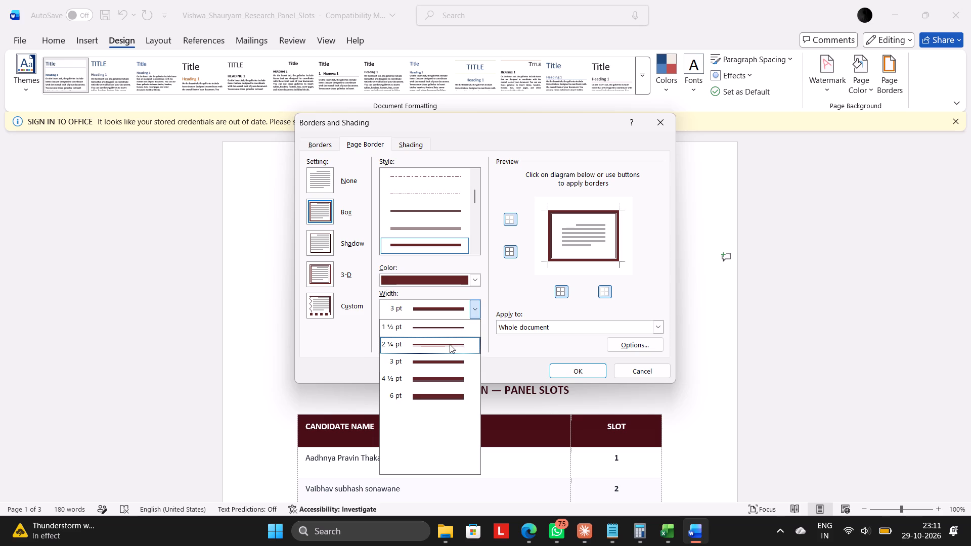
pyautogui.click(450, 344)
pyautogui.click(581, 369)
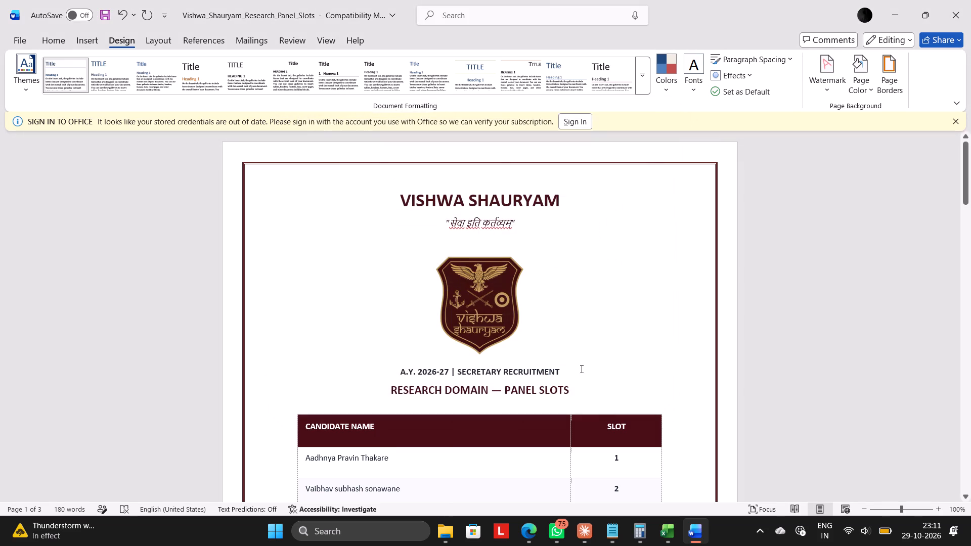
# Review the bordered pages and save the document as a PDF named Research_Panel_Slots in the COORDINATOR > Panel folder.
pyautogui.scroll(-2, 581, 369)
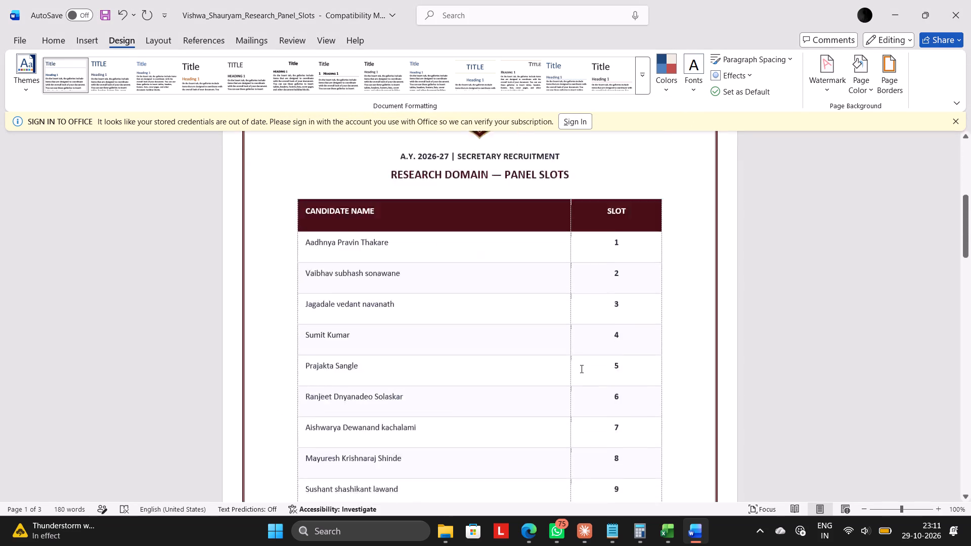
pyautogui.scroll(-3, 581, 369)
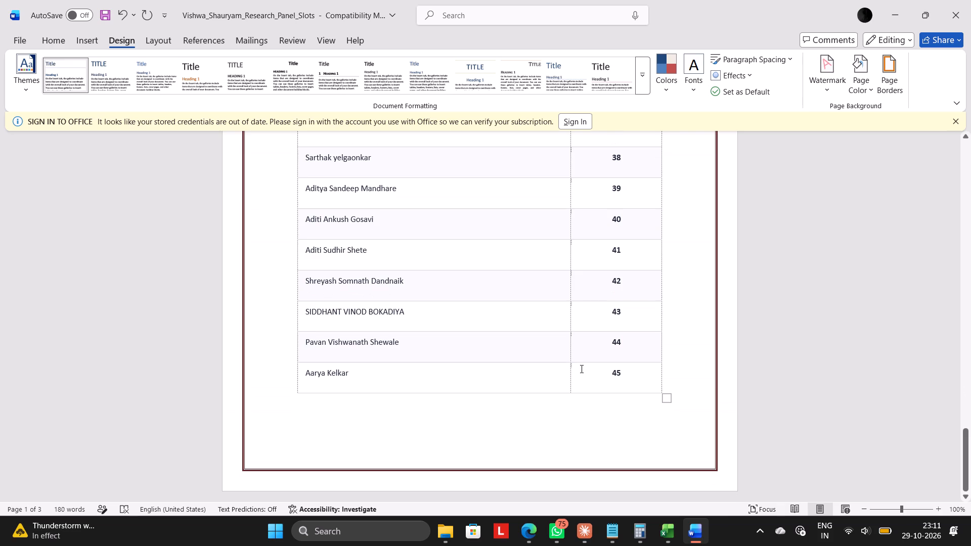
pyautogui.scroll(-1, 581, 369)
pyautogui.scroll(9, 581, 369)
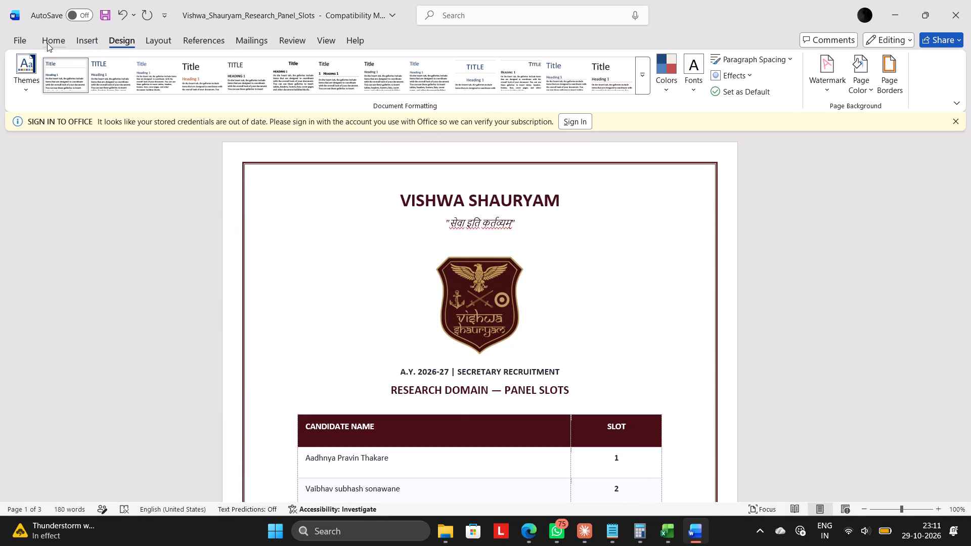
pyautogui.click(13, 42)
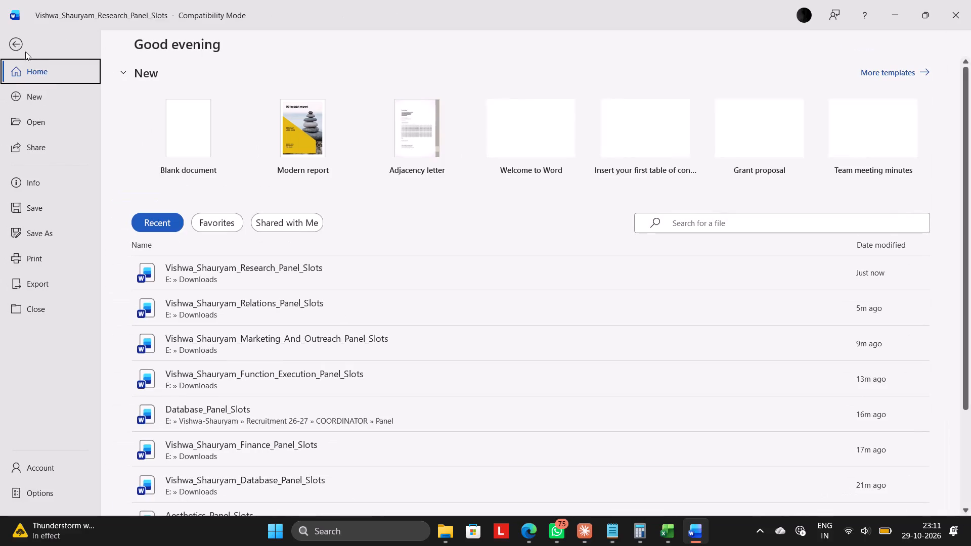
pyautogui.click(50, 229)
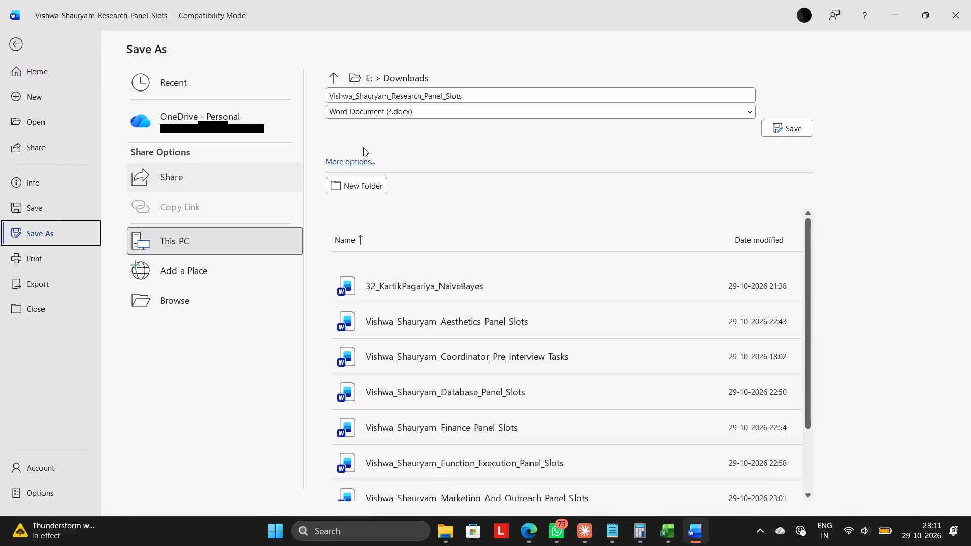
pyautogui.click(387, 113)
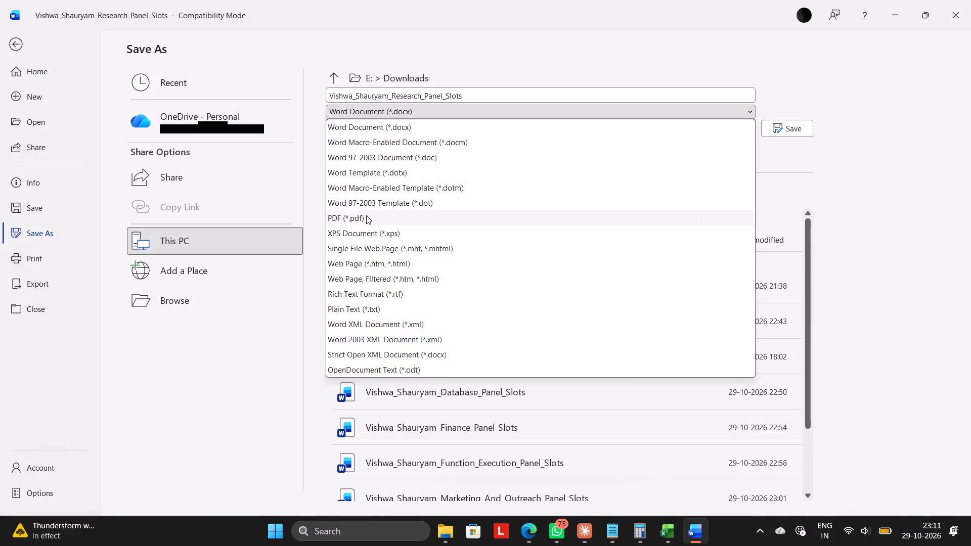
pyautogui.click(366, 216)
pyautogui.click(363, 161)
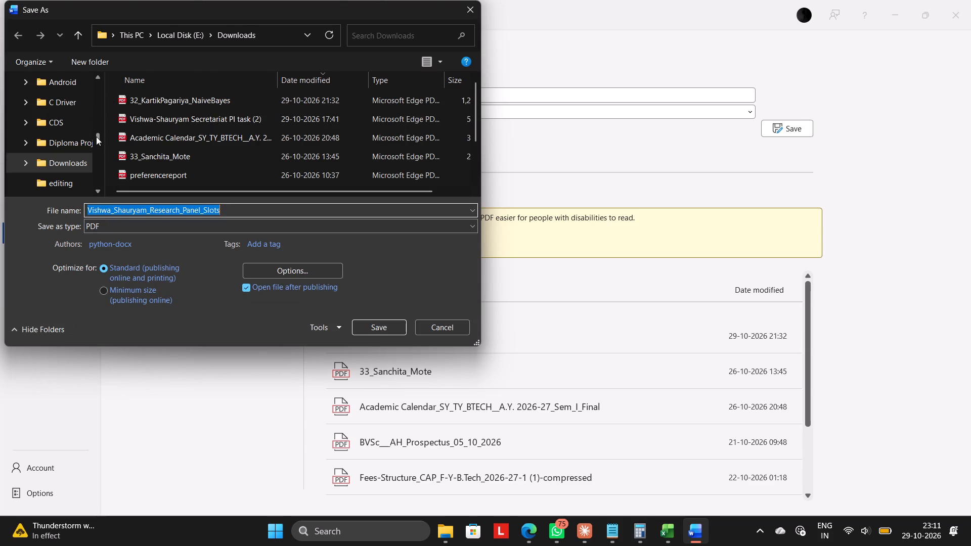
pyautogui.moveTo(96, 136); pyautogui.dragTo(96, 122)
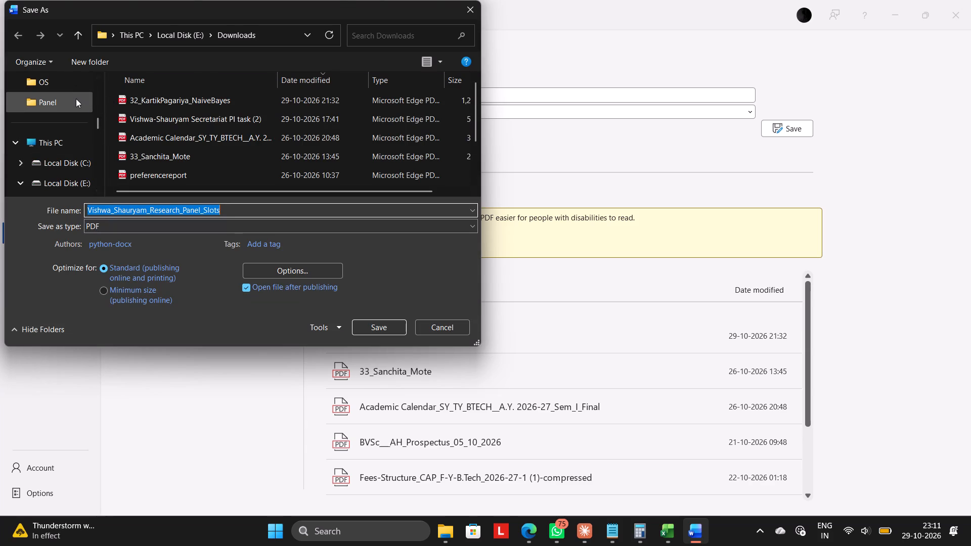
pyautogui.click(75, 100)
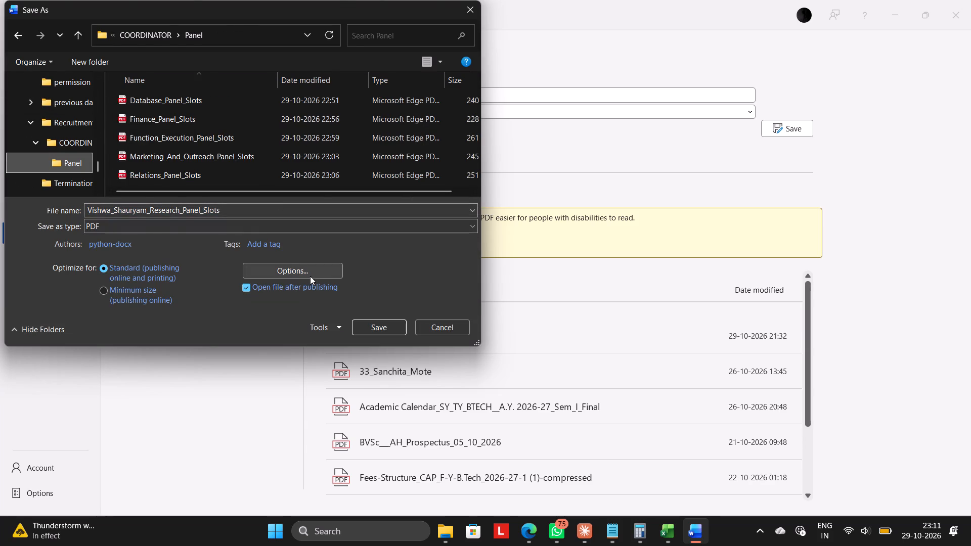
pyautogui.moveTo(150, 212); pyautogui.dragTo(103, 205)
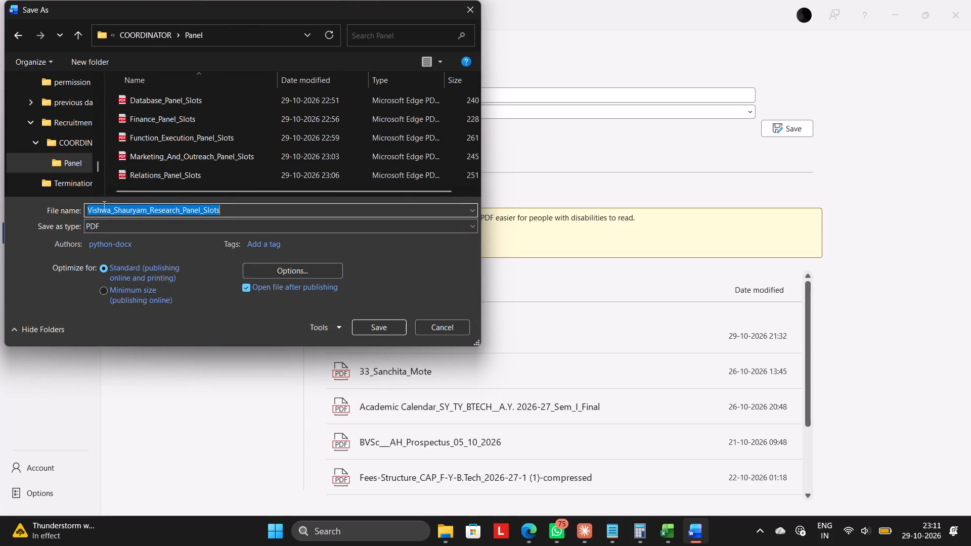
pyautogui.moveTo(103, 205); pyautogui.dragTo(88, 206)
pyautogui.click(88, 206)
pyautogui.press('Delete')
pyautogui.press('Delete')
pyautogui.press('Delete')
pyautogui.press('Delete')
pyautogui.press('Delete')
pyautogui.press('Delete')
pyautogui.press('Delete')
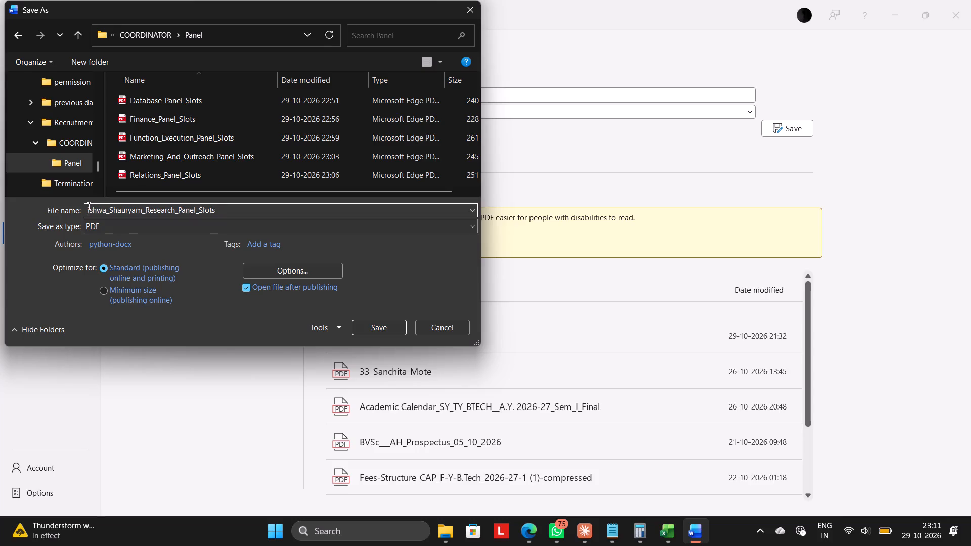
pyautogui.press('Delete')
pyautogui.press('Delete')
pyautogui.press('Delete')
pyautogui.press('Delete')
pyautogui.press('Delete')
pyautogui.press('Delete')
pyautogui.press('Delete')
pyautogui.press('Delete')
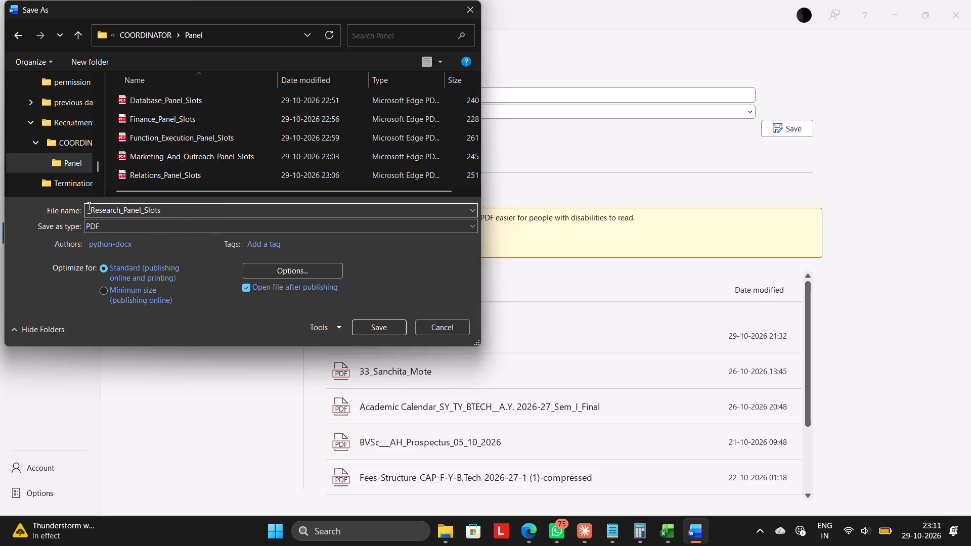
pyautogui.press('Delete')
pyautogui.press('Return')
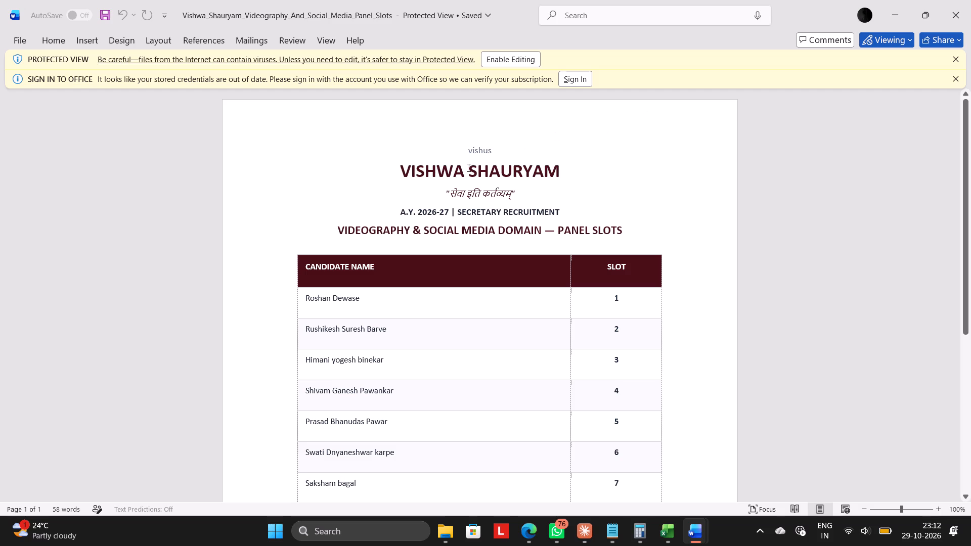
# Enable editing for the protected document and delete the stray "vishus" line above the VISHWA SHAURYAM title.
pyautogui.moveTo(496, 146); pyautogui.dragTo(458, 140)
pyautogui.press('Delete')
pyautogui.press('BackSpace')
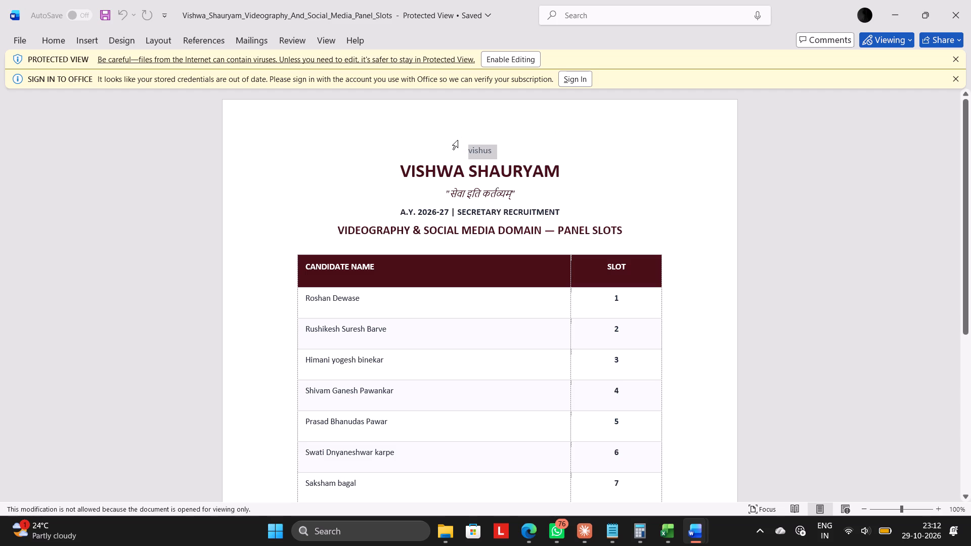
pyautogui.click(521, 58)
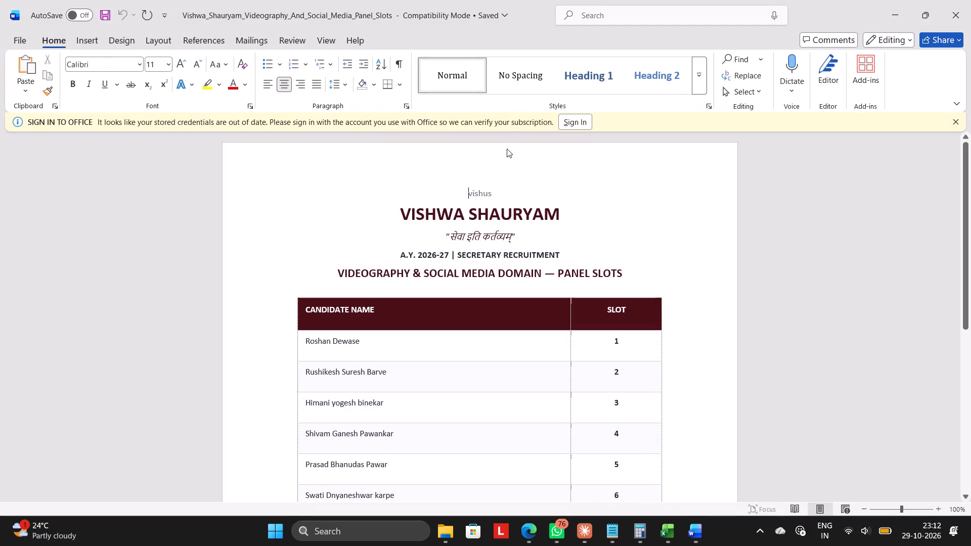
pyautogui.moveTo(493, 190); pyautogui.dragTo(464, 172)
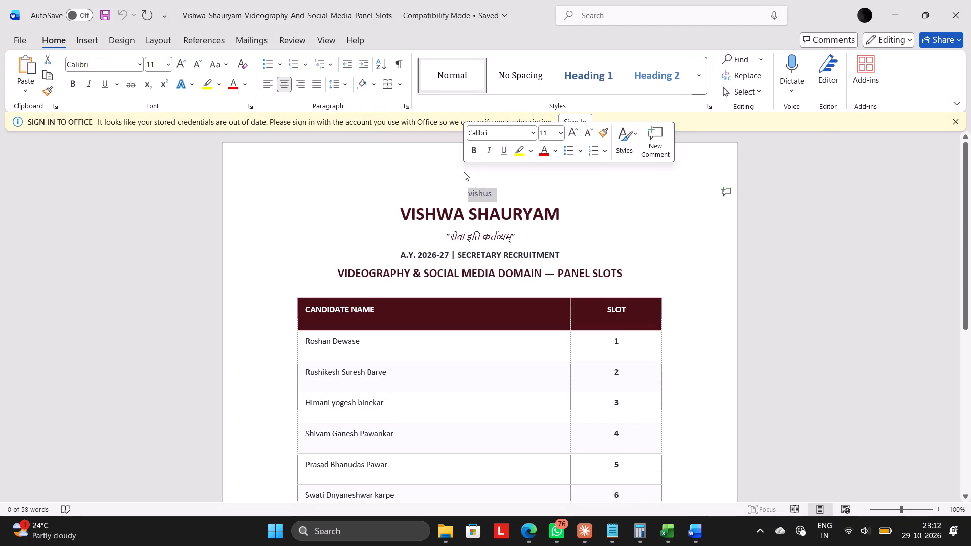
pyautogui.press('Delete')
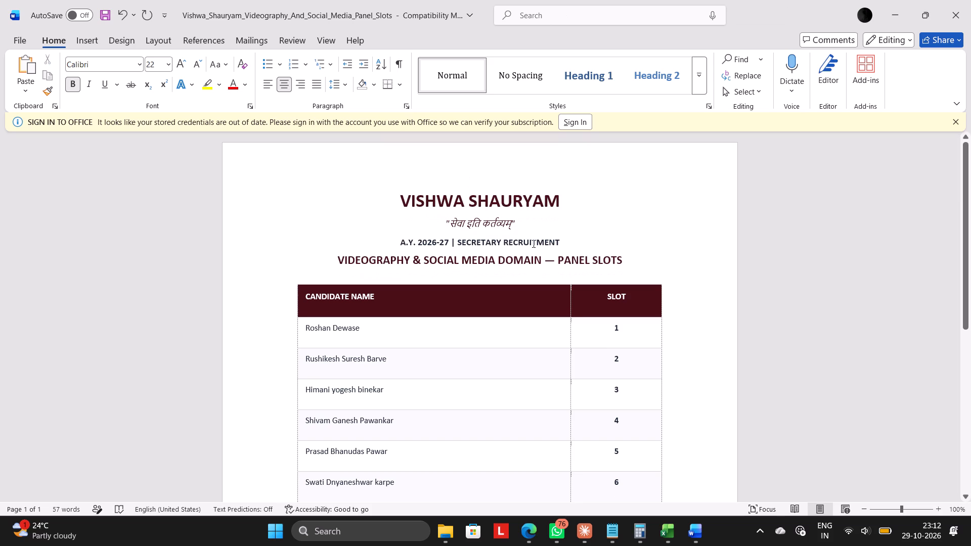
# Copy the shield logo from the Research panel slots document into a new line below the Sanskrit motto in the Videography & Social Media document.
pyautogui.click(527, 228)
pyautogui.press('Return')
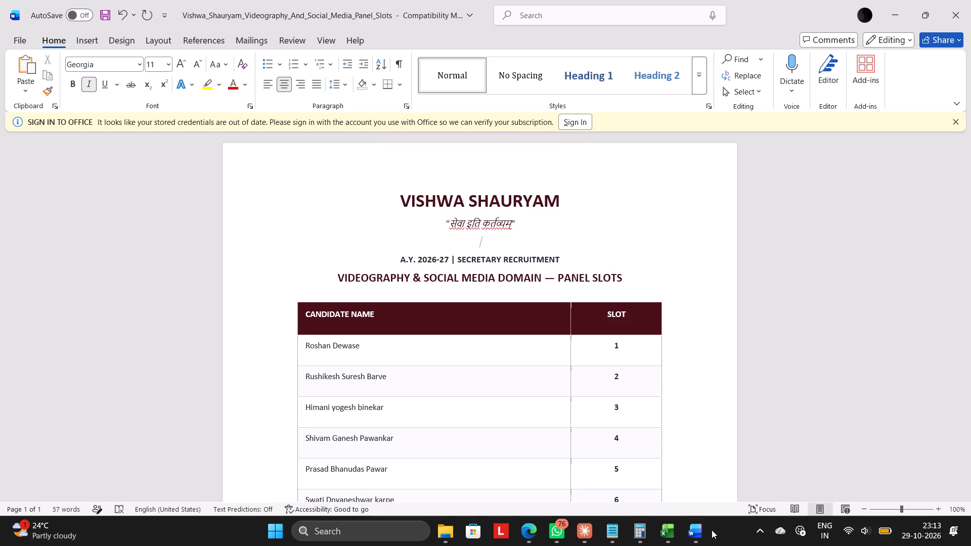
pyautogui.click(672, 470)
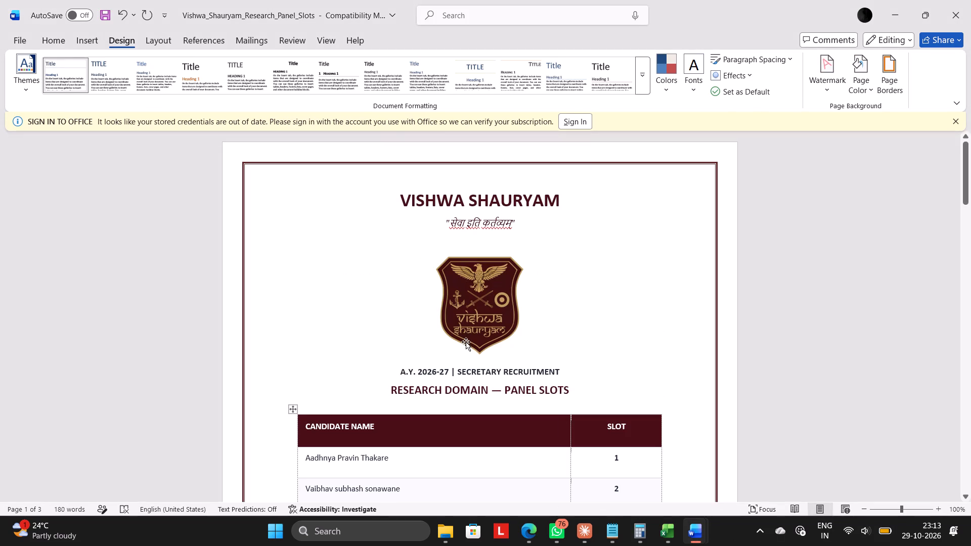
pyautogui.click(475, 320)
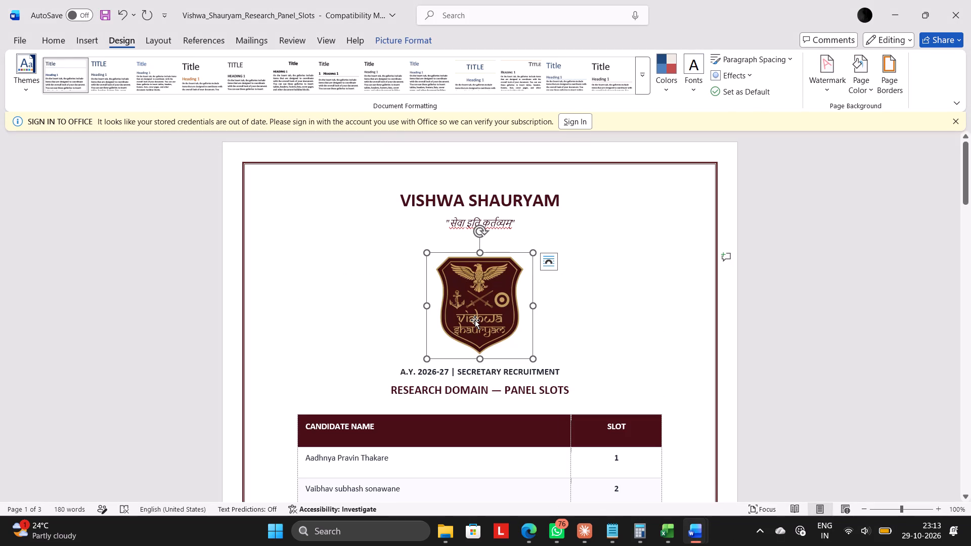
pyautogui.hotkey('ctrl', 'c')
pyautogui.click(737, 485)
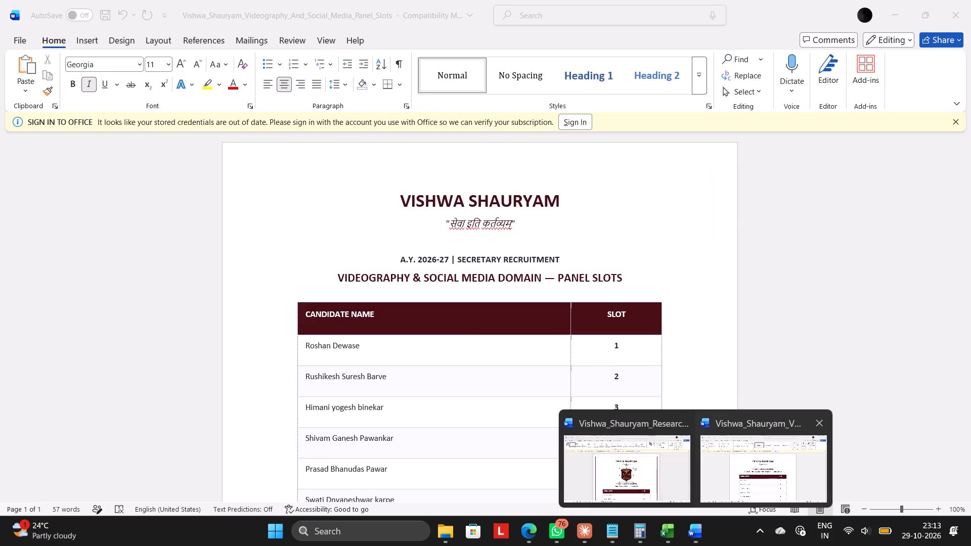
pyautogui.press('Return')
pyautogui.hotkey('ctrl', 'v')
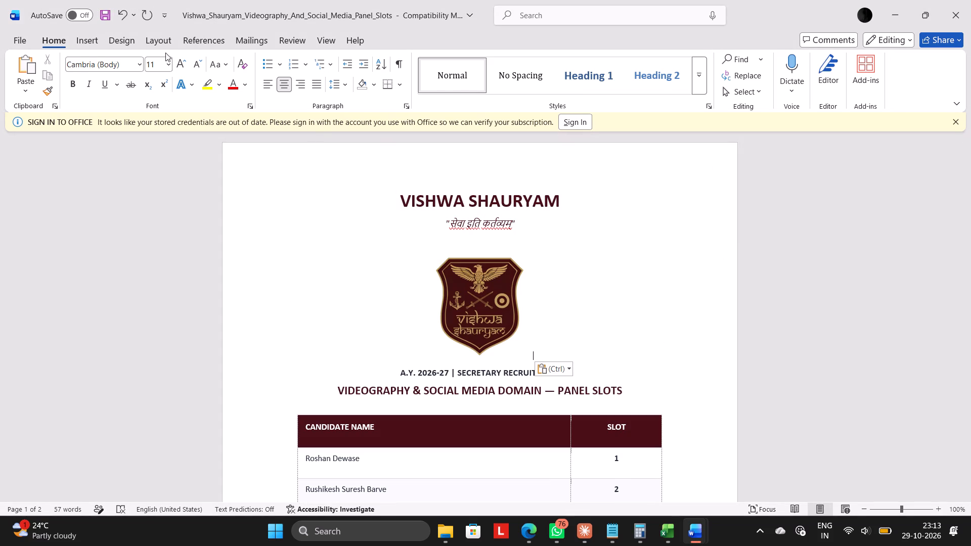
# Add a dark red box page border to the whole document in a thick-and-thin line style, 2 ¼ pt wide.
pyautogui.click(89, 41)
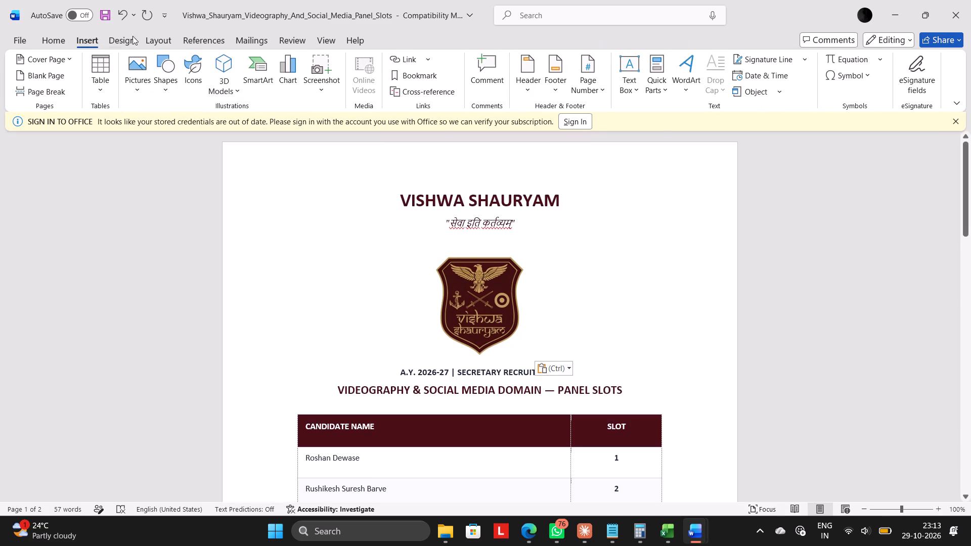
pyautogui.click(123, 36)
pyautogui.click(878, 74)
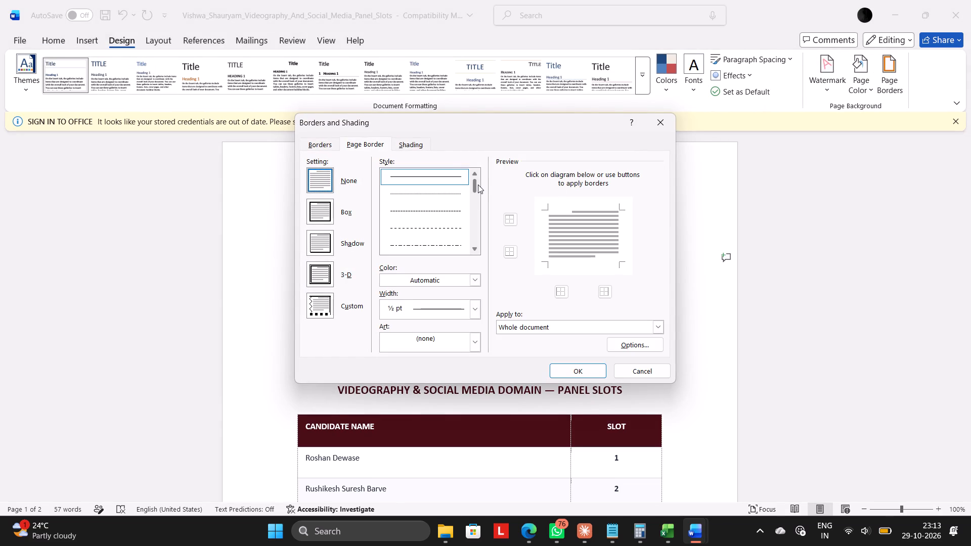
pyautogui.moveTo(478, 185); pyautogui.dragTo(477, 199)
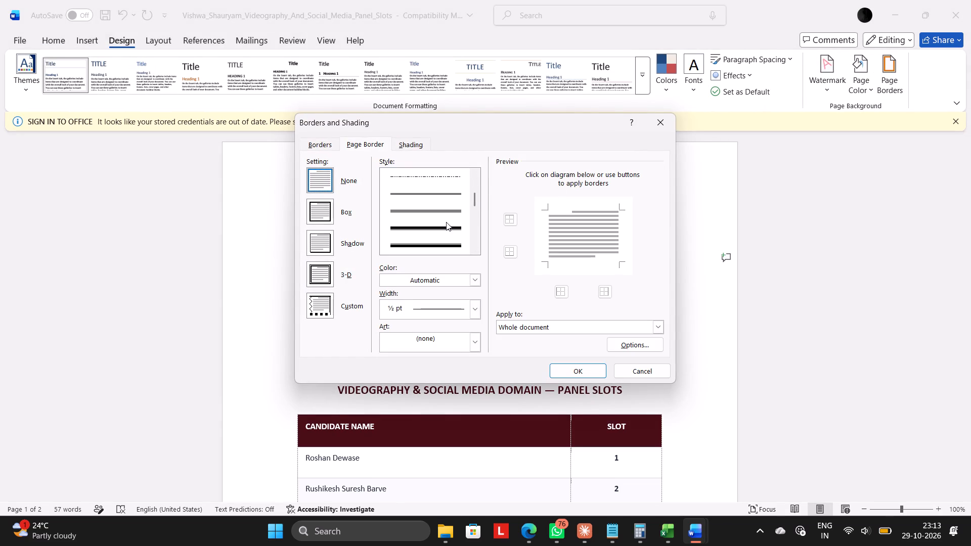
pyautogui.click(446, 222)
pyautogui.click(473, 312)
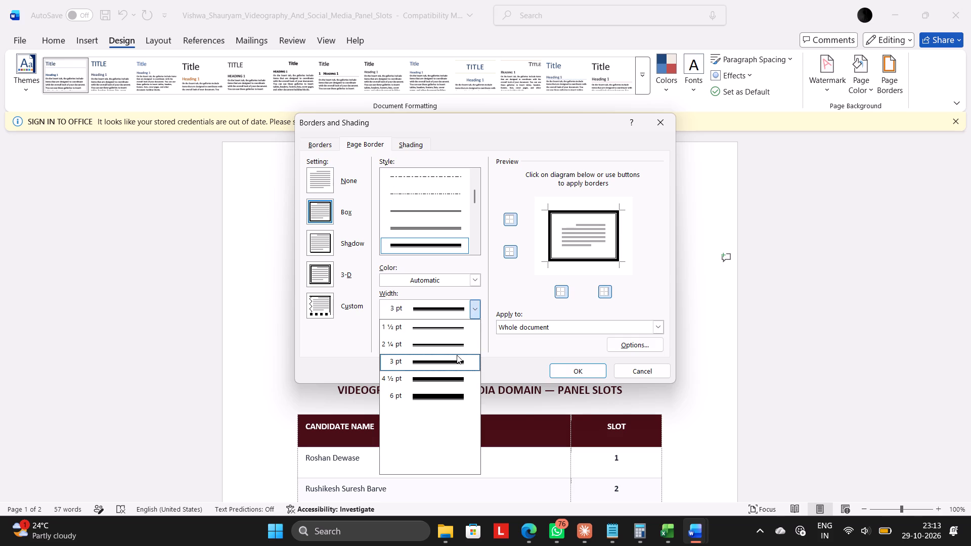
pyautogui.click(450, 346)
pyautogui.click(437, 283)
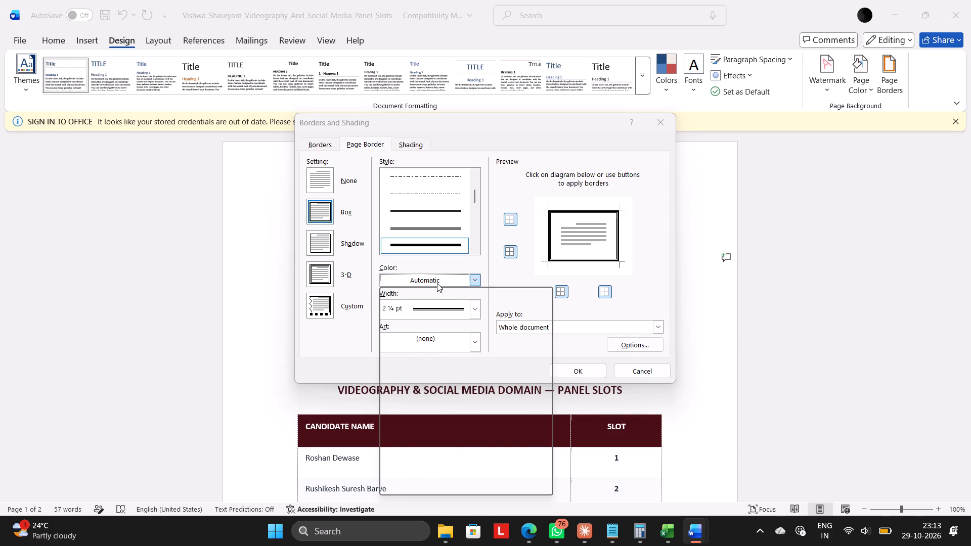
pyautogui.click(474, 417)
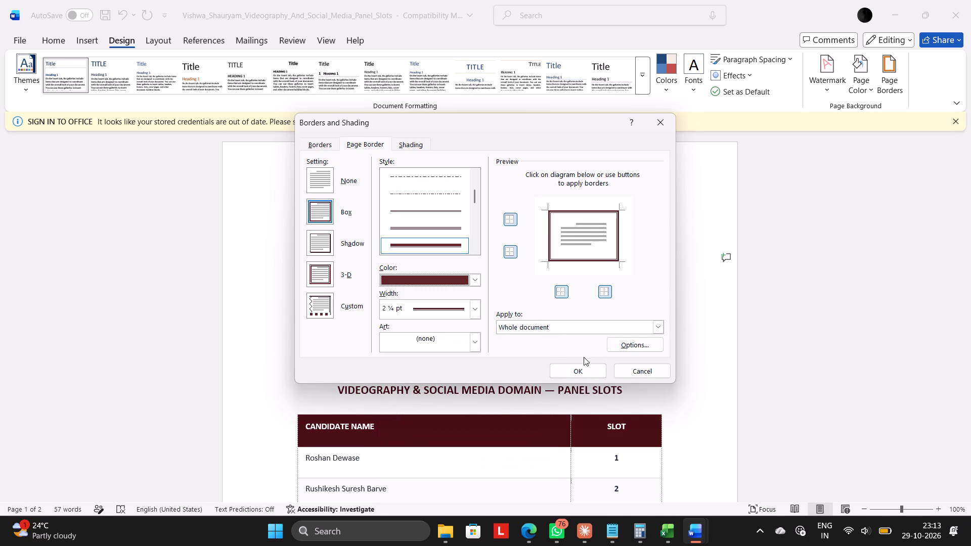
pyautogui.click(569, 372)
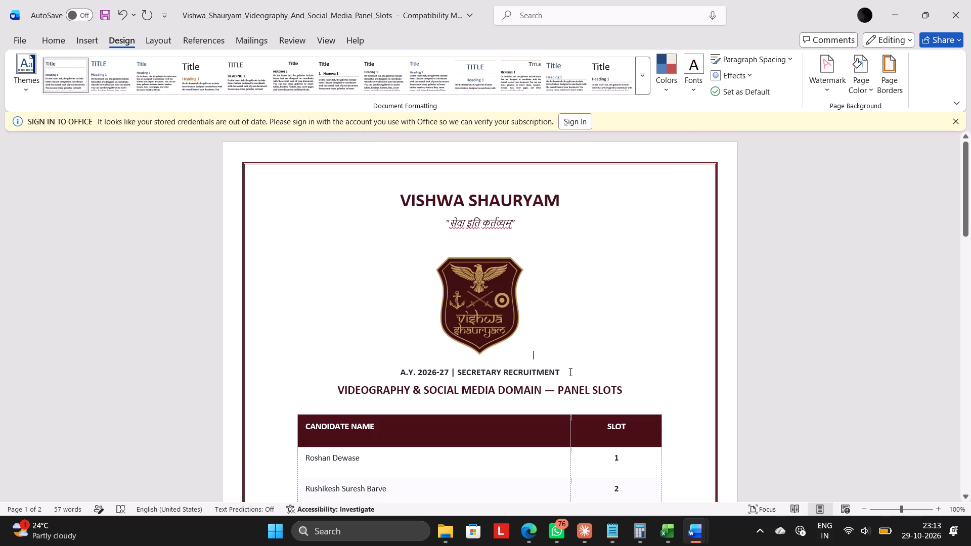
# Review the bordered pages and add a blank line between the logo and the A.Y. 2026-27 | SECRETARY RECRUITMENT line.
pyautogui.scroll(-4, 569, 372)
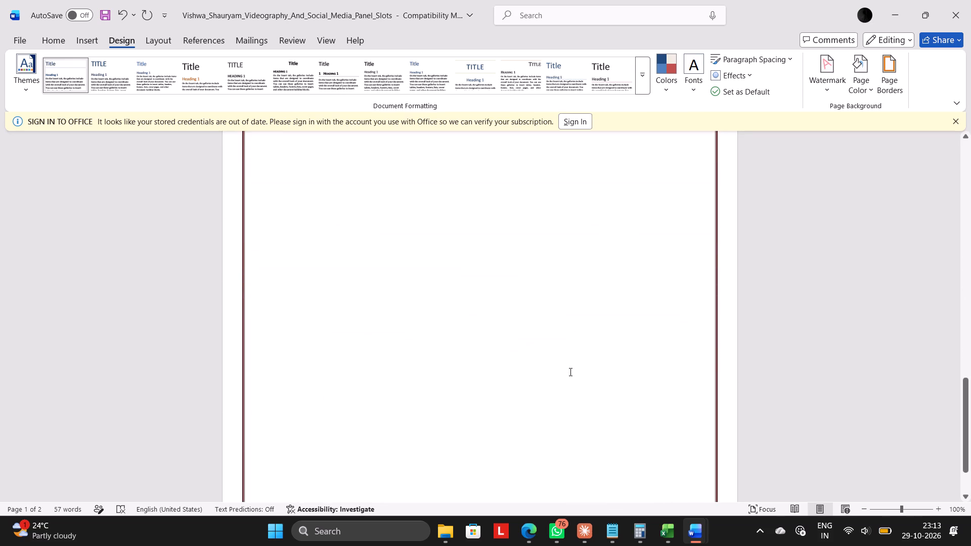
pyautogui.scroll(-2, 569, 372)
pyautogui.scroll(1, 569, 372)
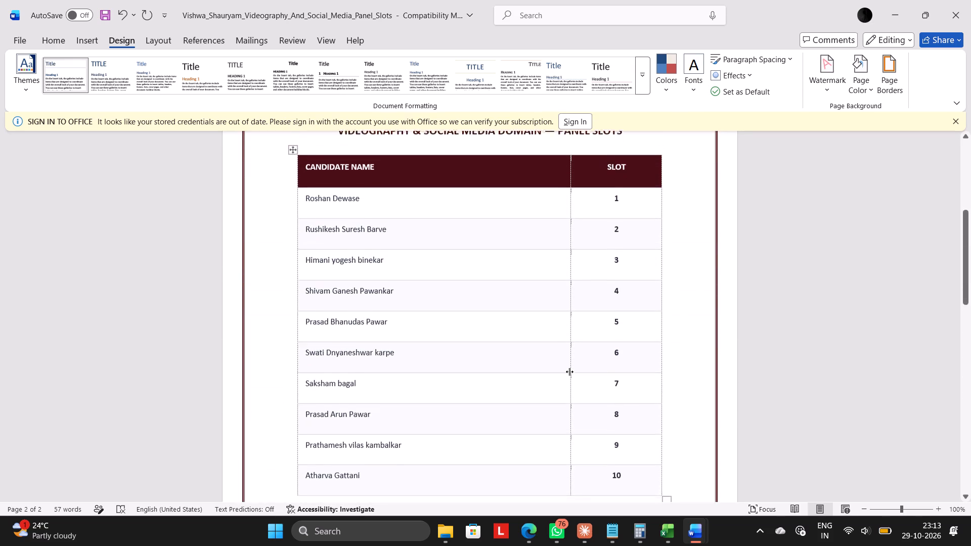
pyautogui.scroll(1, 569, 372)
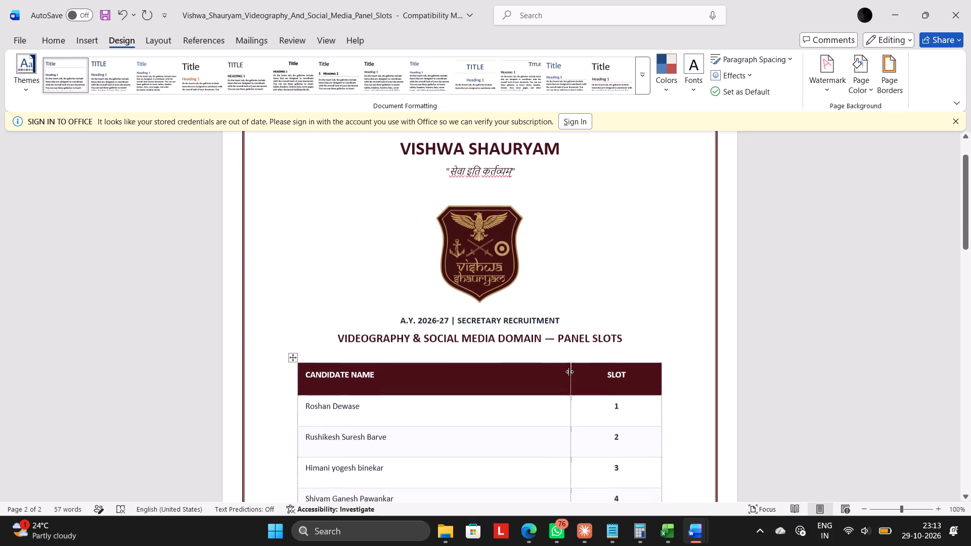
pyautogui.press('Return')
pyautogui.scroll(1, 575, 317)
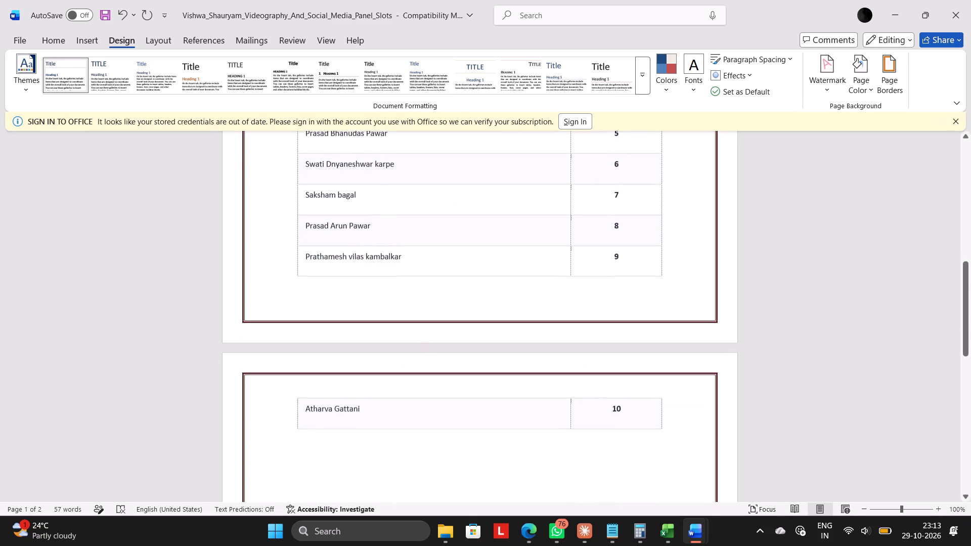
pyautogui.scroll(2, 575, 317)
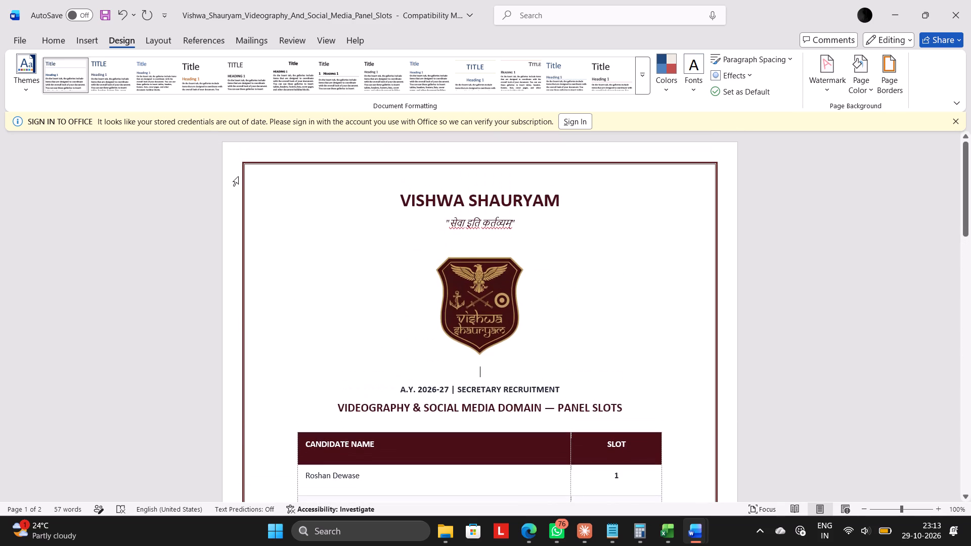
pyautogui.click(20, 34)
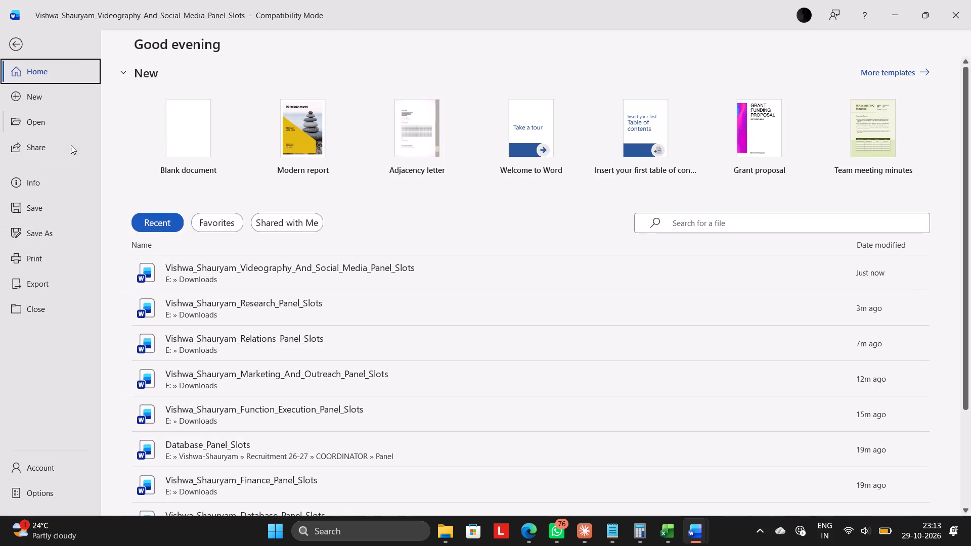
pyautogui.click(7, 40)
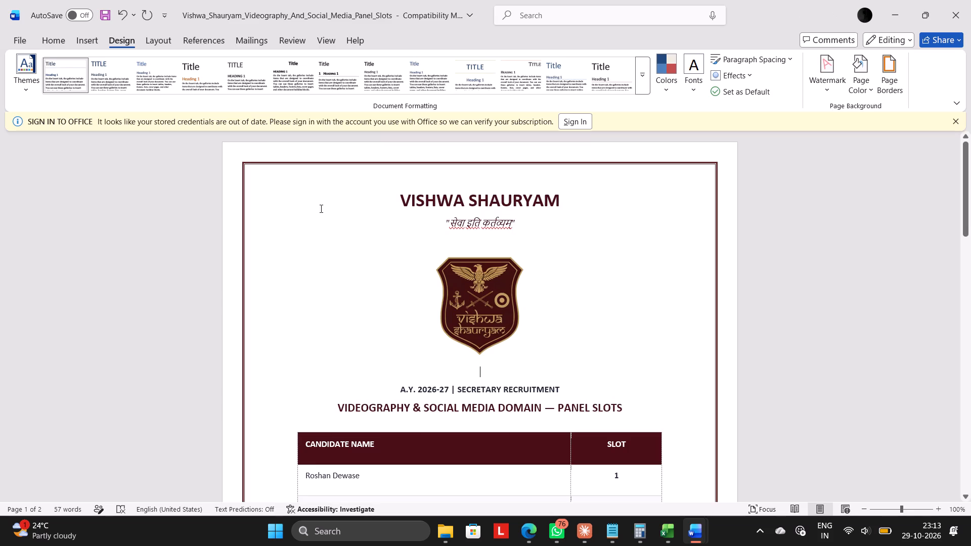
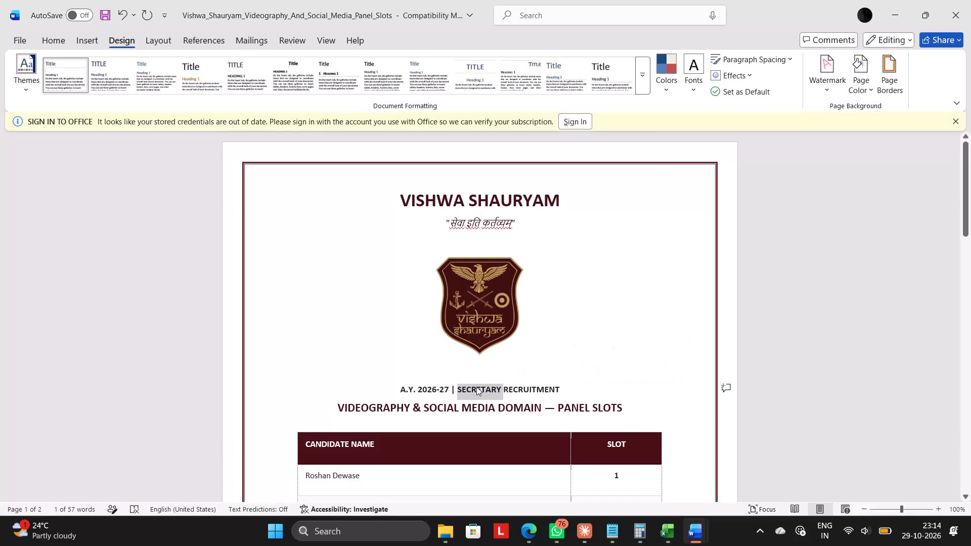
# Replace the word SECRETARY with Coordinator in the A.Y. 2026-27 recruitment line and change its case to uppercase.
pyautogui.hotkey('ctrl', 'v')
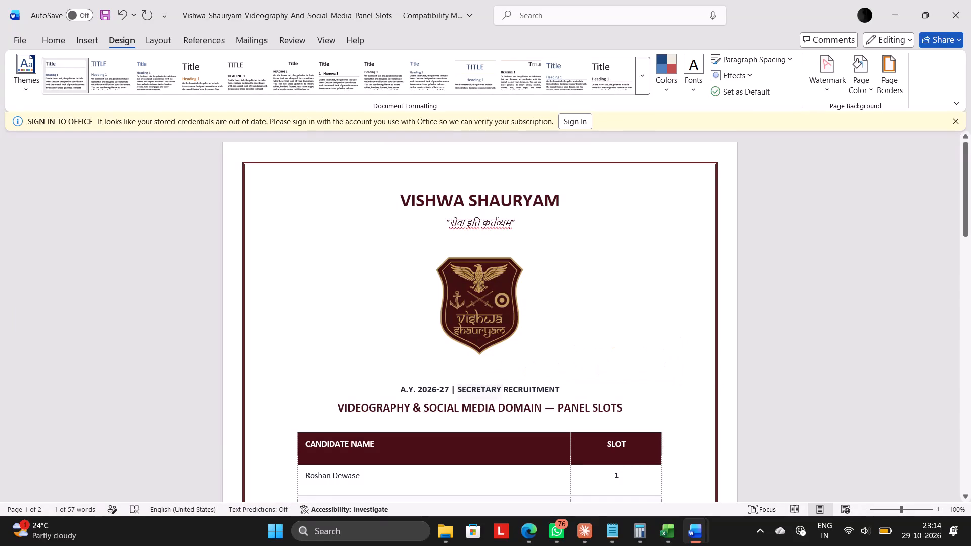
pyautogui.doubleClick(477, 390)
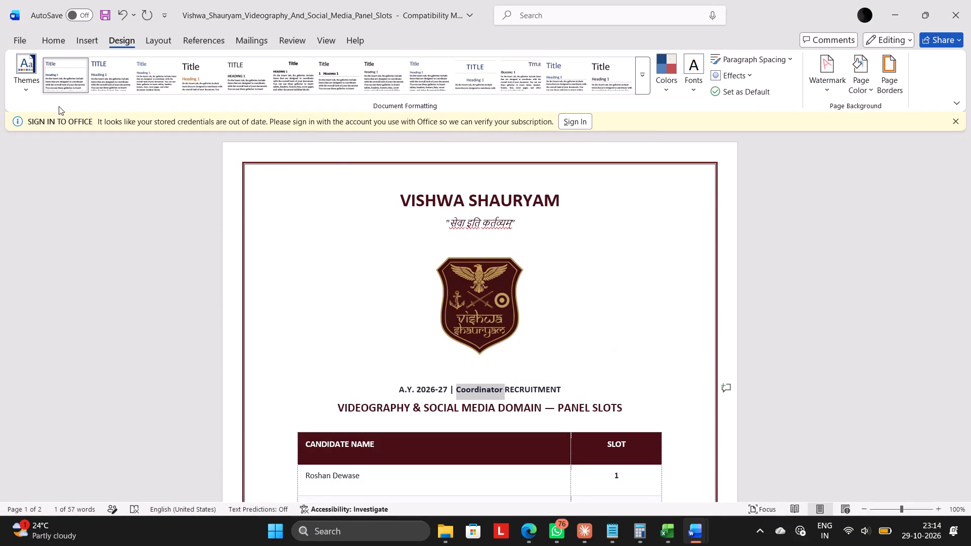
pyautogui.click(54, 41)
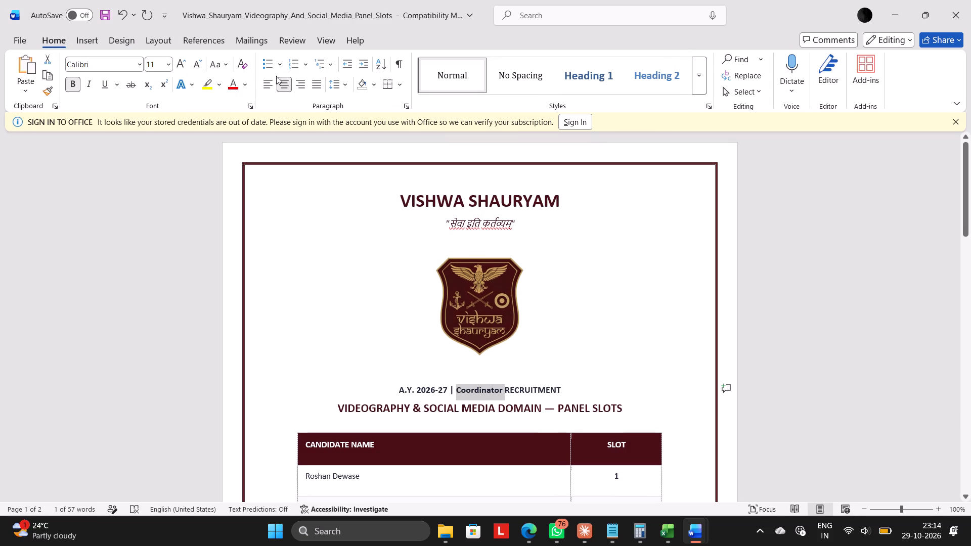
pyautogui.click(220, 67)
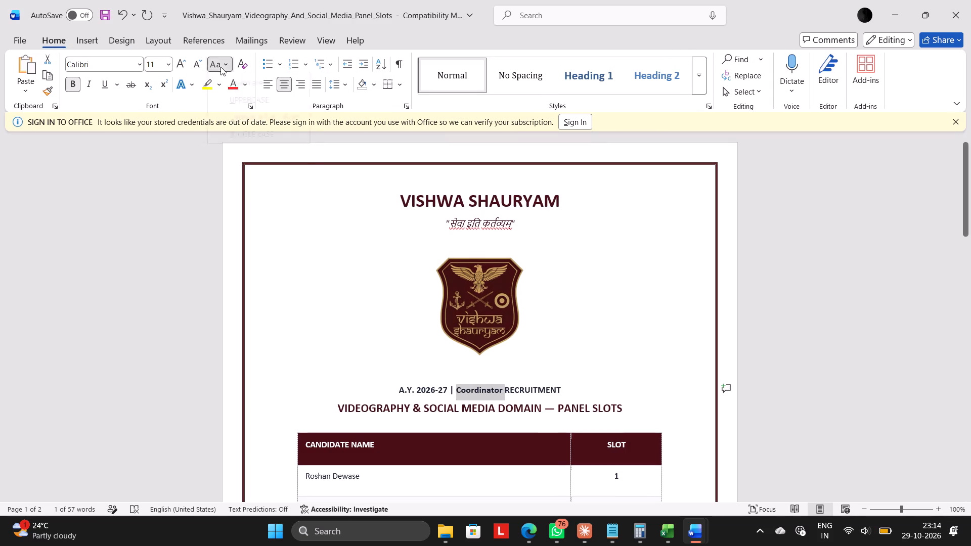
pyautogui.click(246, 113)
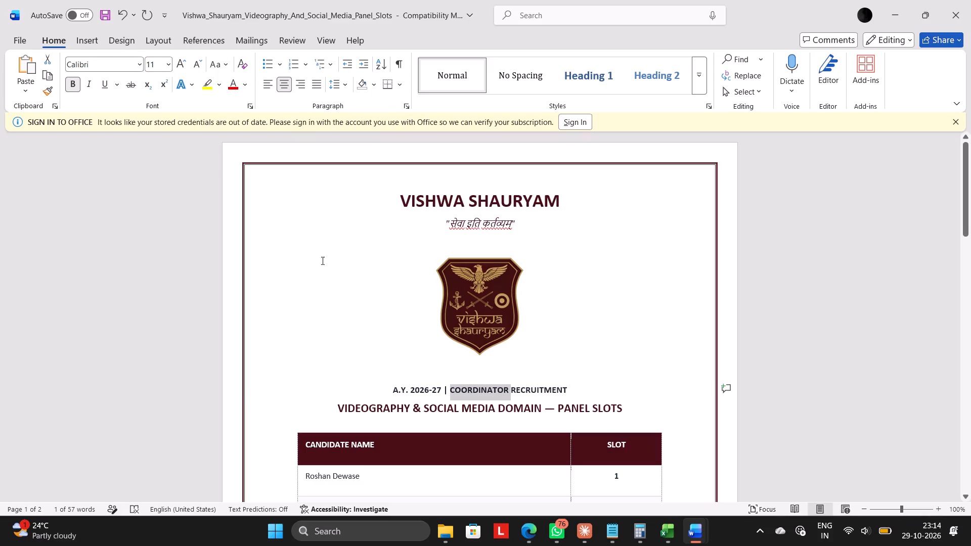
# Set up saving the Videography & Social Media document as a PDF in the COORDINATOR recruitment's Panel folder.
pyautogui.scroll(-1, 319, 267)
pyautogui.click(11, 37)
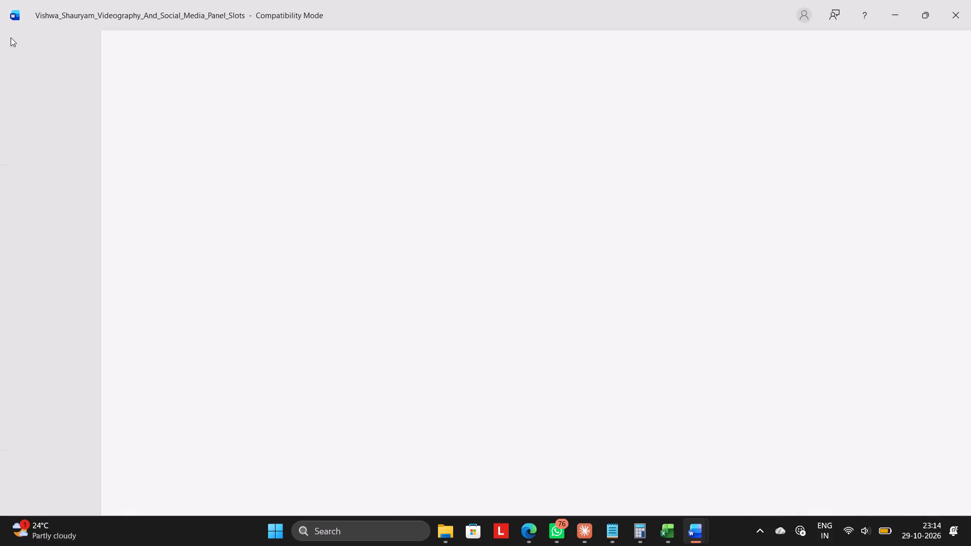
pyautogui.click(50, 232)
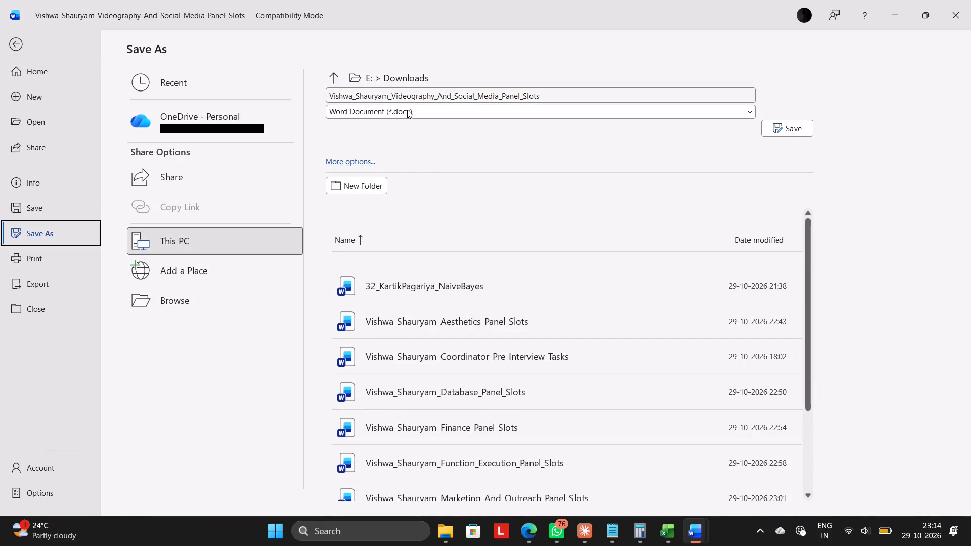
pyautogui.click(407, 111)
pyautogui.click(381, 220)
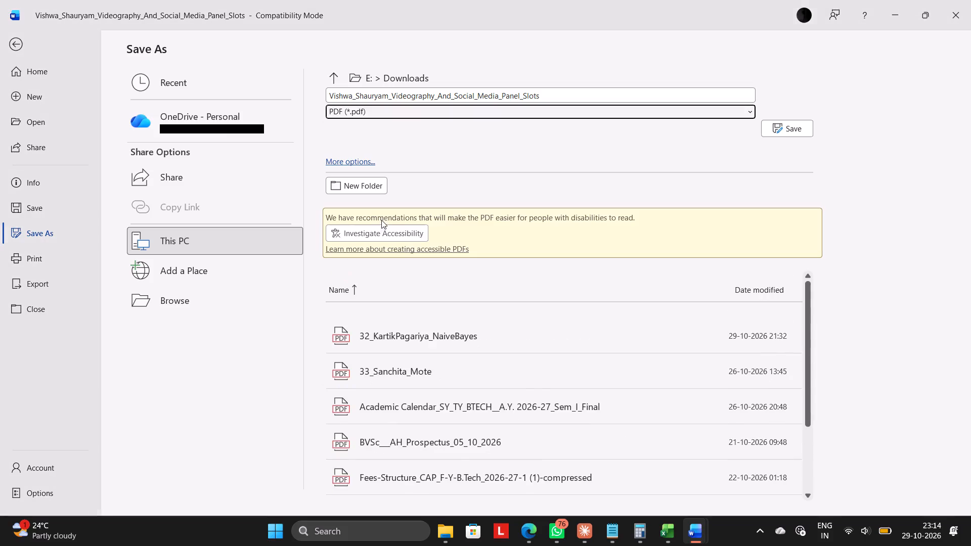
pyautogui.click(364, 156)
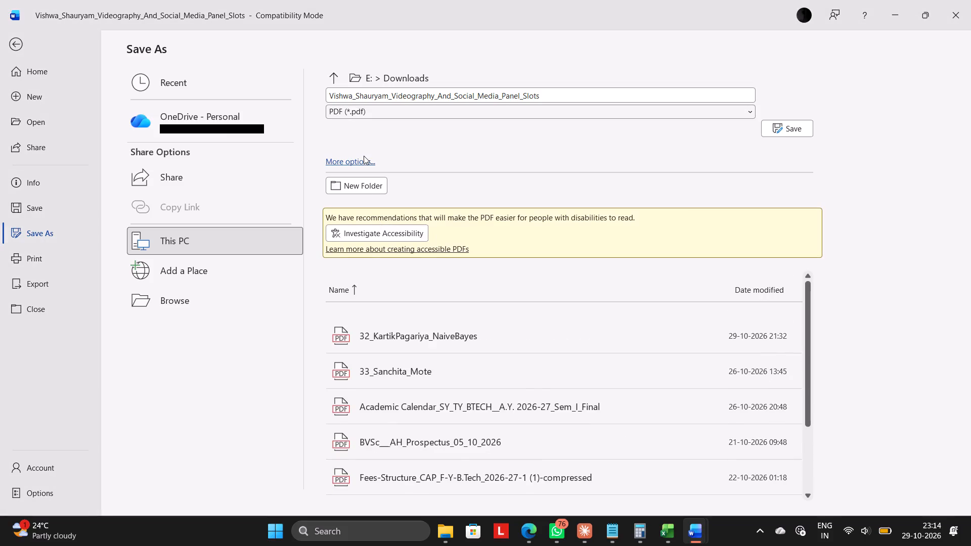
pyautogui.click(360, 161)
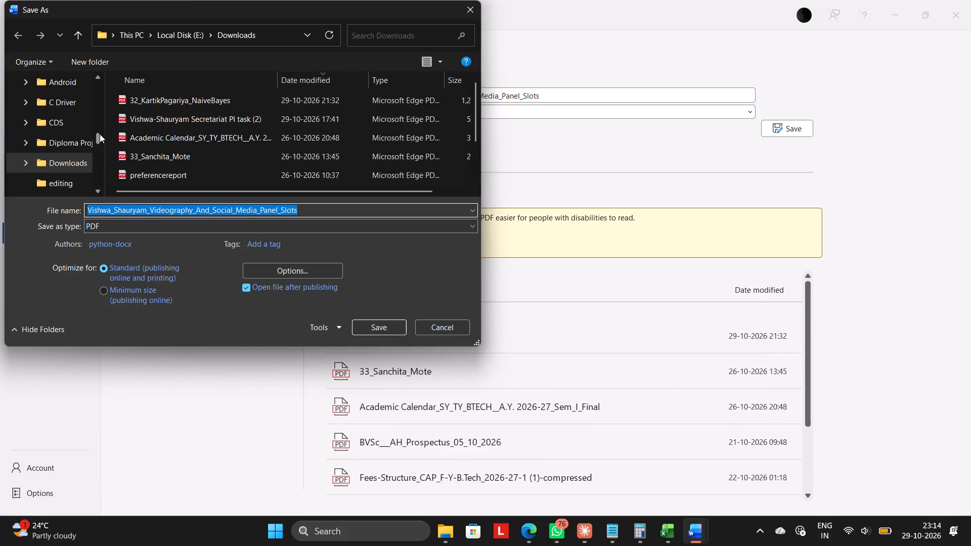
pyautogui.moveTo(98, 142); pyautogui.dragTo(99, 130)
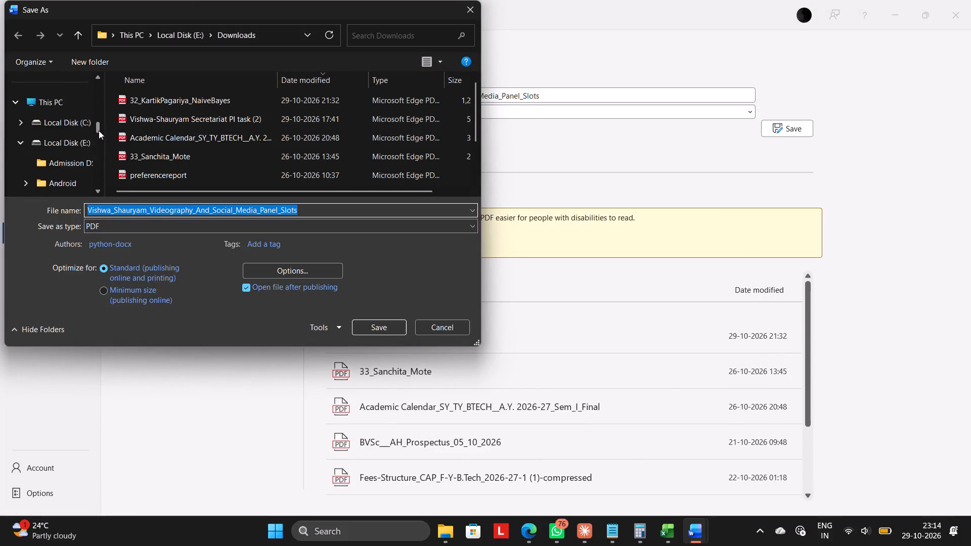
pyautogui.moveTo(99, 130); pyautogui.dragTo(100, 125)
pyautogui.click(55, 104)
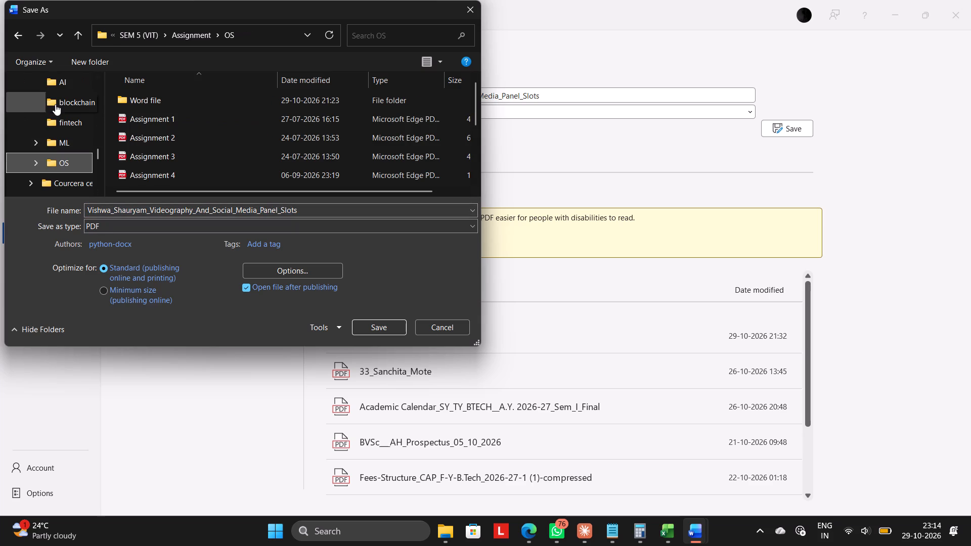
pyautogui.moveTo(98, 149); pyautogui.dragTo(98, 136)
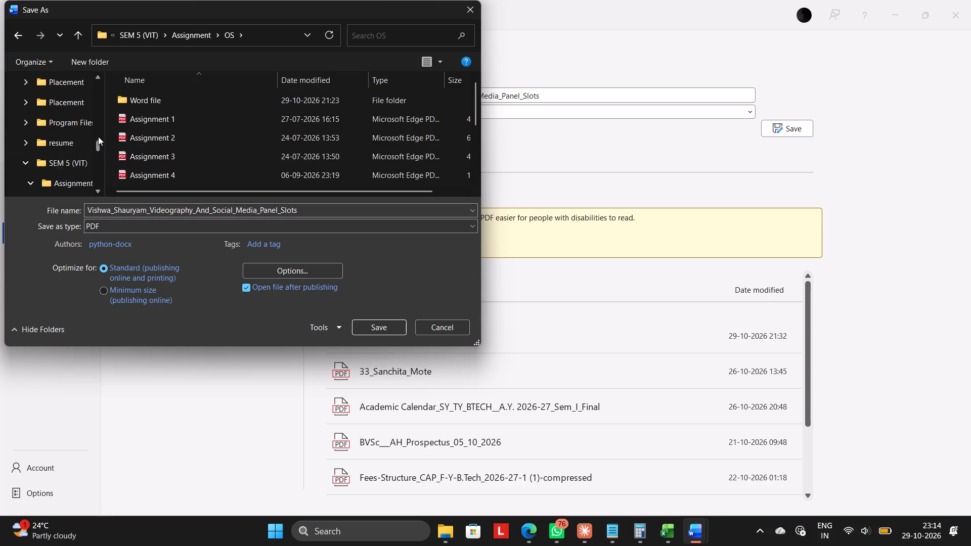
pyautogui.moveTo(98, 136); pyautogui.dragTo(98, 108)
pyautogui.click(49, 117)
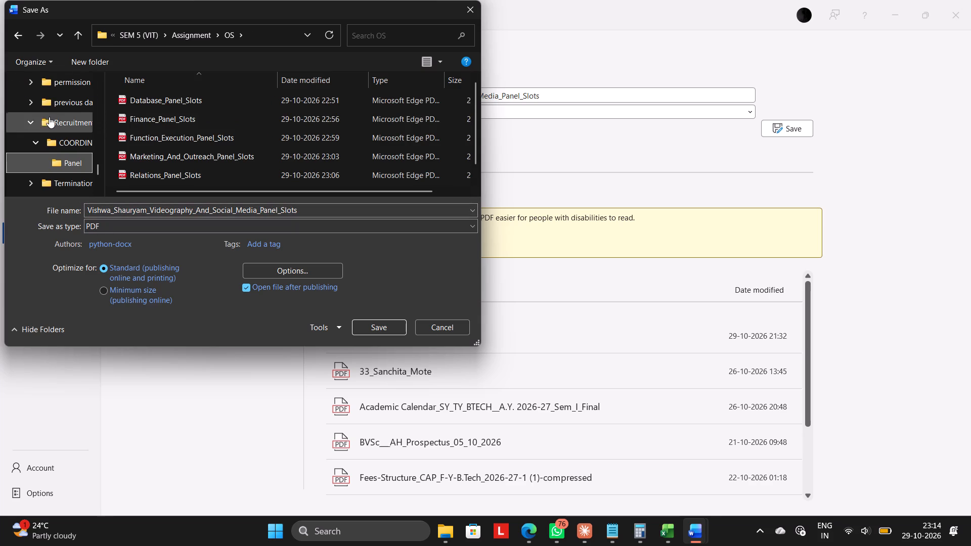
pyautogui.click(152, 211)
pyautogui.click(152, 211)
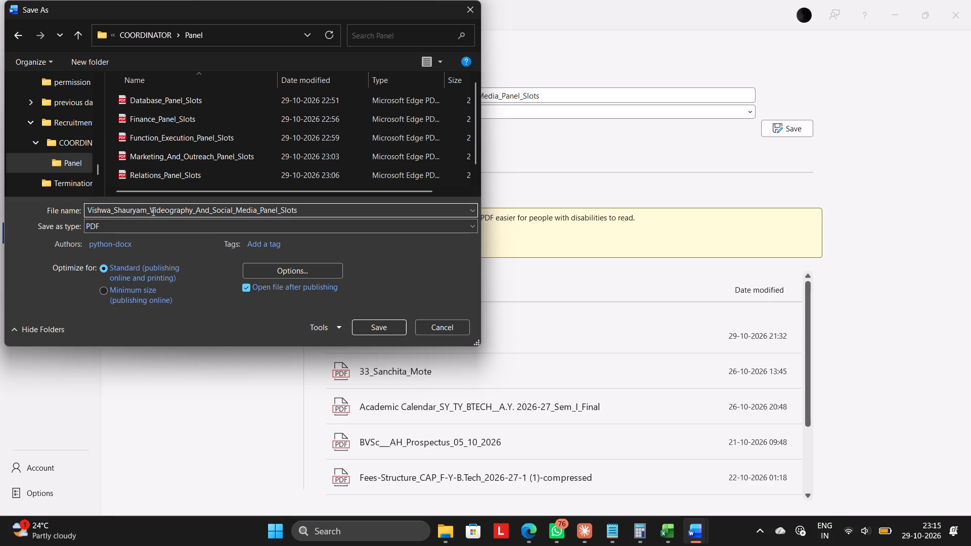
pyautogui.press('Left')
pyautogui.press('BackSpace')
pyautogui.press('BackSpace')
pyautogui.press('BackSpace')
pyautogui.press('BackSpace')
pyautogui.press('BackSpace')
pyautogui.press('BackSpace')
pyautogui.press('BackSpace')
pyautogui.press('BackSpace')
pyautogui.press('BackSpace')
pyautogui.press('BackSpace')
pyautogui.press('BackSpace')
pyautogui.press('BackSpace')
pyautogui.press('BackSpace')
pyautogui.press('BackSpace')
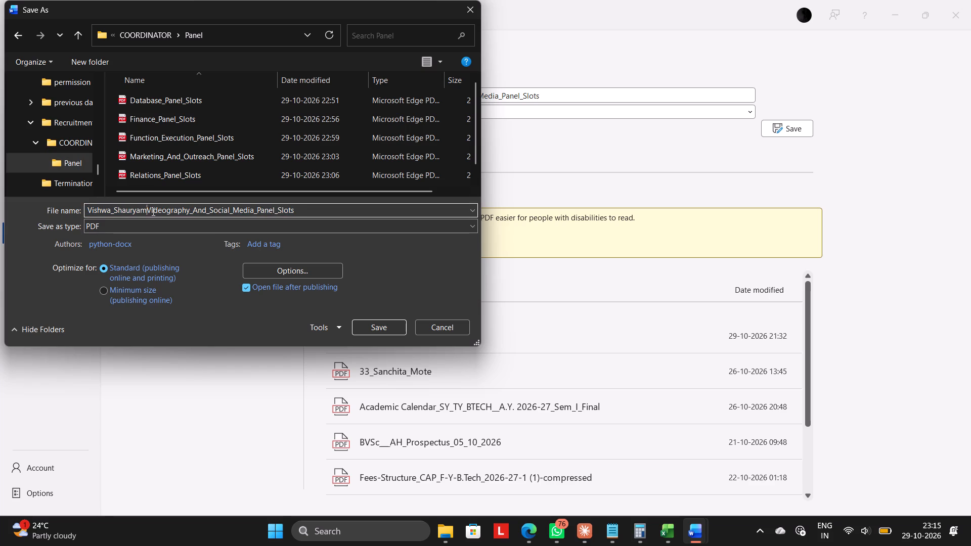
pyautogui.press('BackSpace')
pyautogui.press('BackSpace')
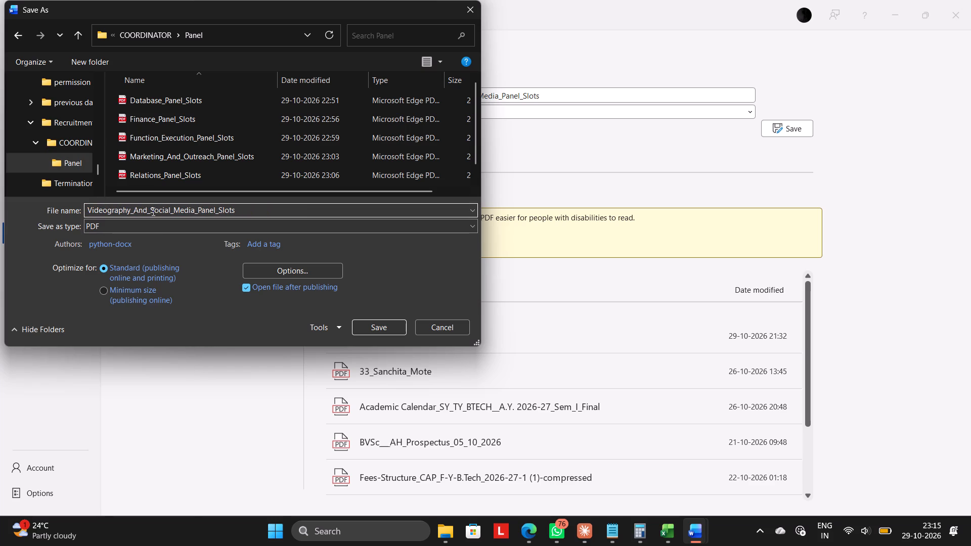
pyautogui.click(377, 326)
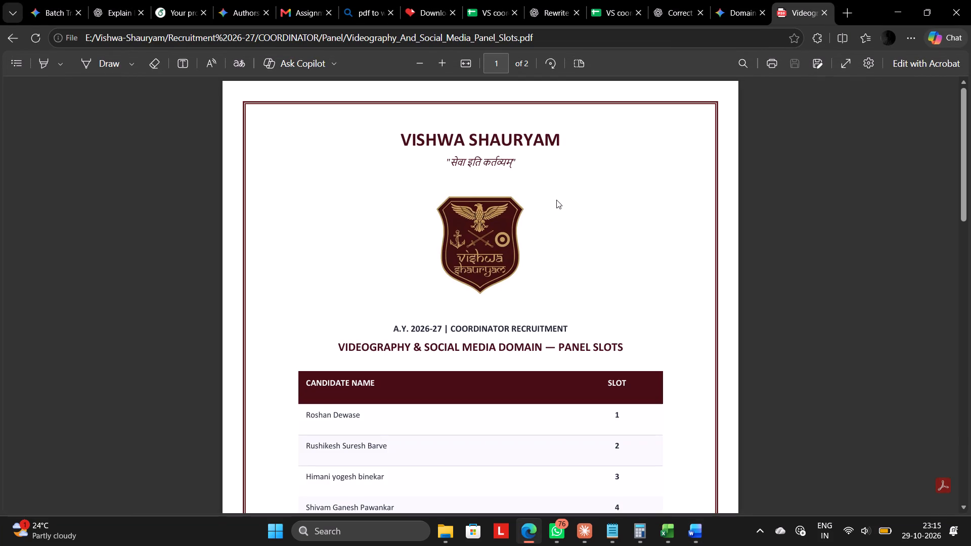
# Check the pages of the exported Videography & Social Media PDF, and close it and the document preview in Gemini.
pyautogui.scroll(-5, 556, 200)
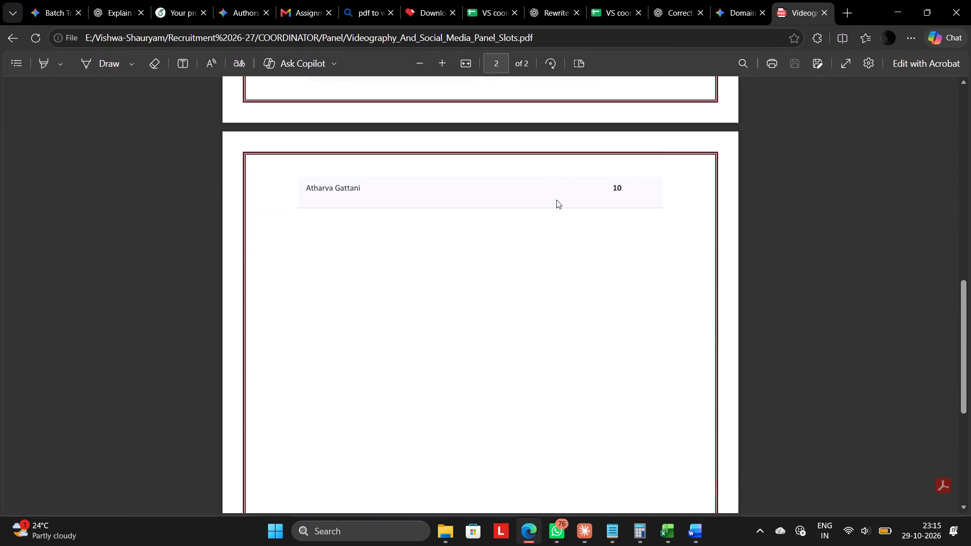
pyautogui.scroll(-5, 556, 200)
pyautogui.scroll(12, 556, 200)
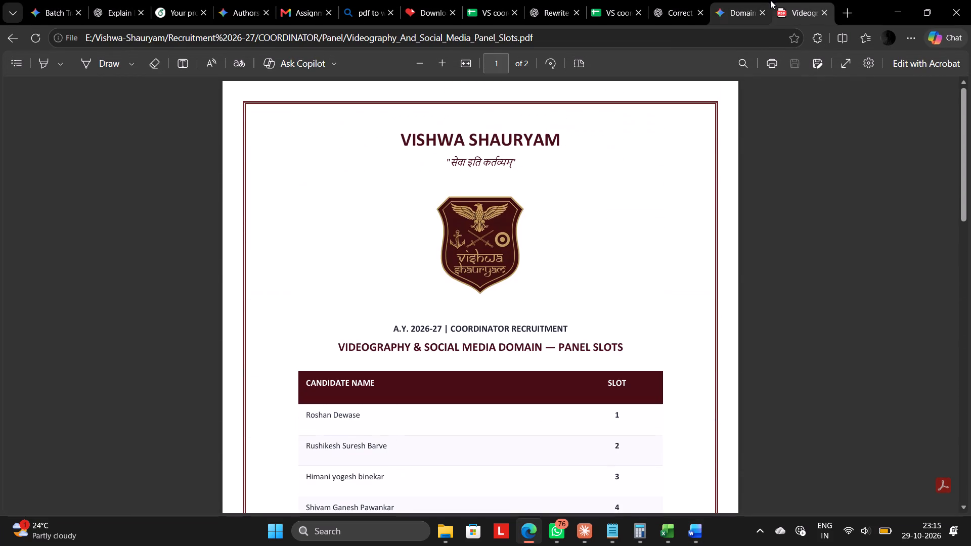
pyautogui.click(824, 12)
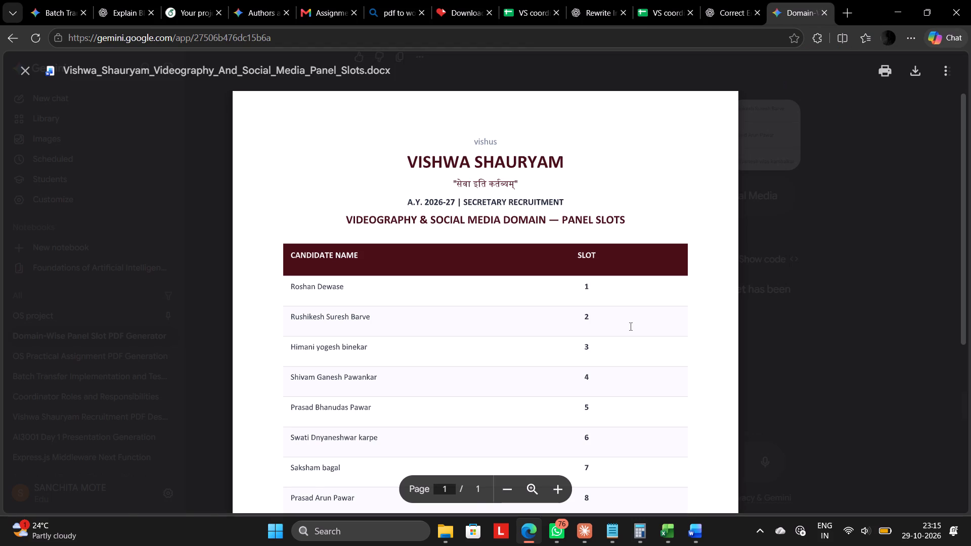
pyautogui.scroll(2, 630, 326)
pyautogui.click(25, 67)
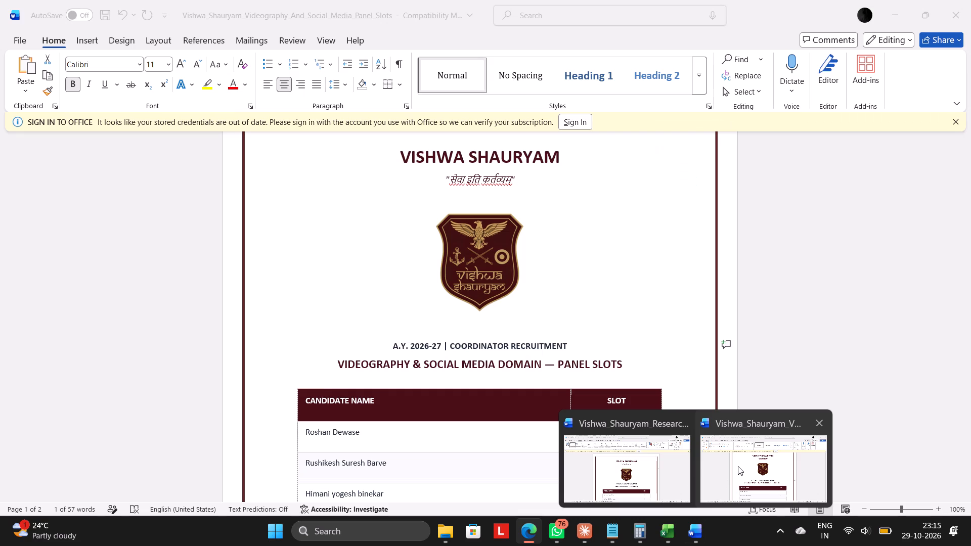
pyautogui.click(768, 453)
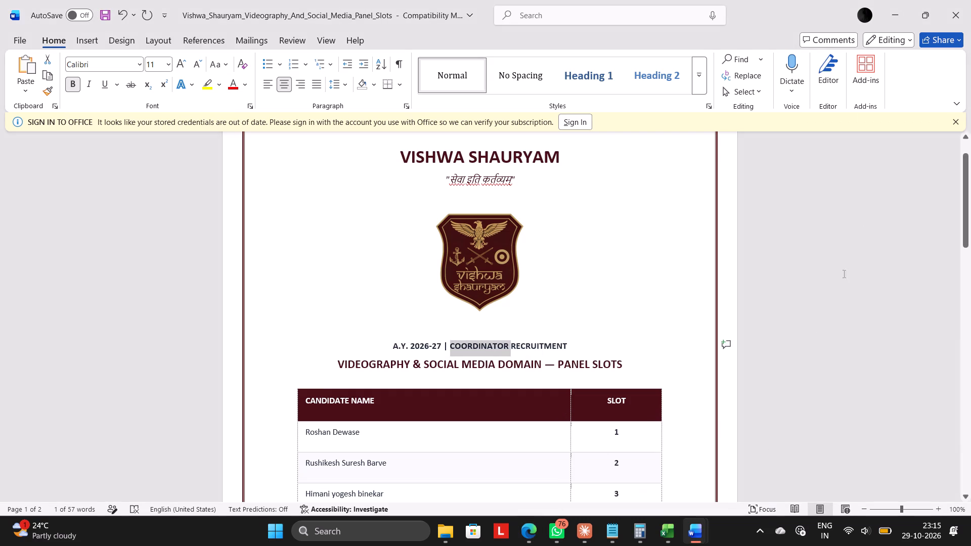
pyautogui.click(953, 12)
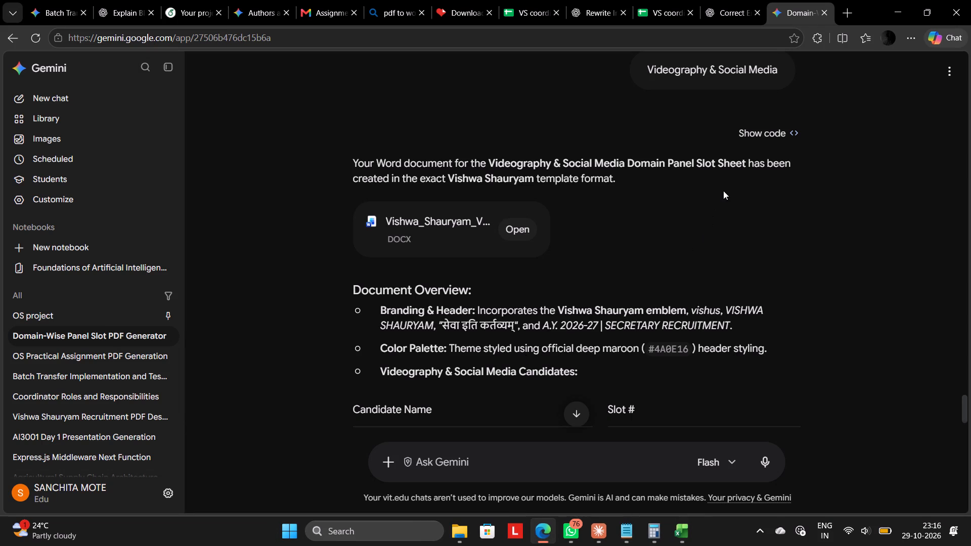
# Close the Gemini panel slot generator chat in the browser.
pyautogui.click(824, 11)
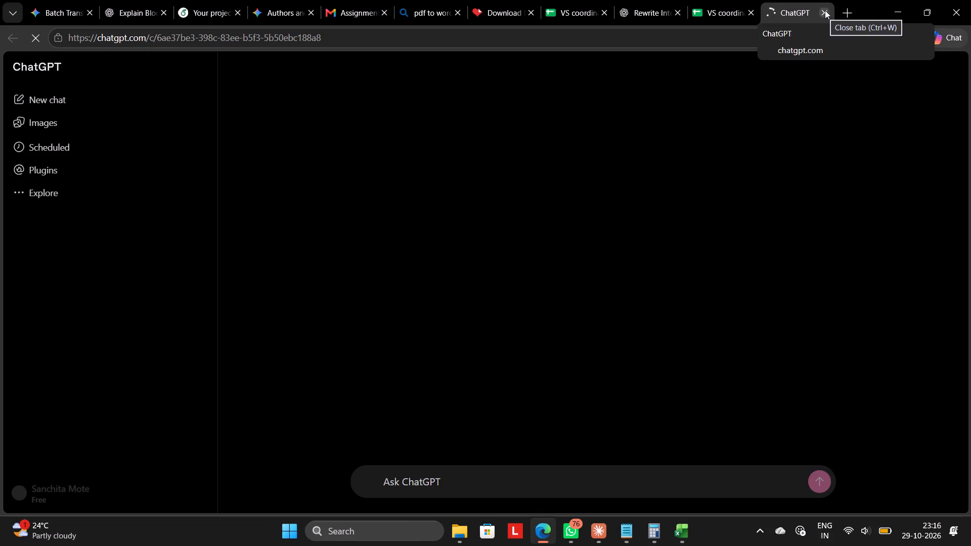
# Search the web in a new tab for "pdf to word converter" and open the iLovePDF PDF to WORD result.
pyautogui.click(844, 11)
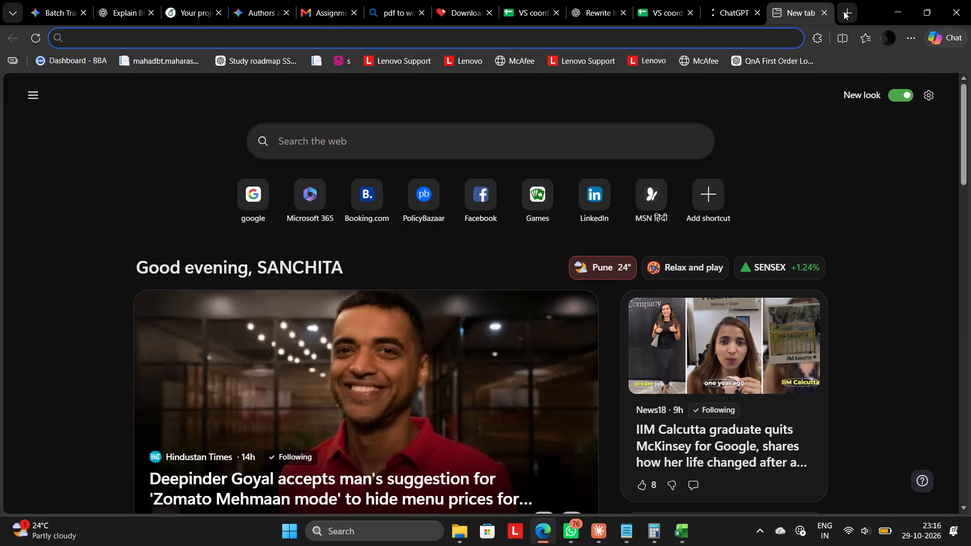
pyautogui.write('ps')
pyautogui.press('BackSpace')
pyautogui.write('df')
pyautogui.press('space')
pyautogui.write('to')
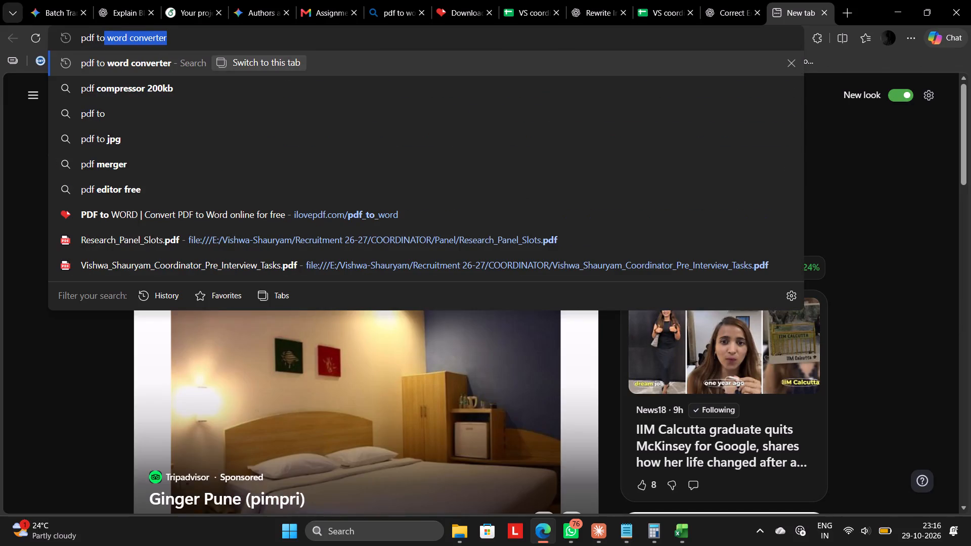
pyautogui.press('space')
pyautogui.press('Return')
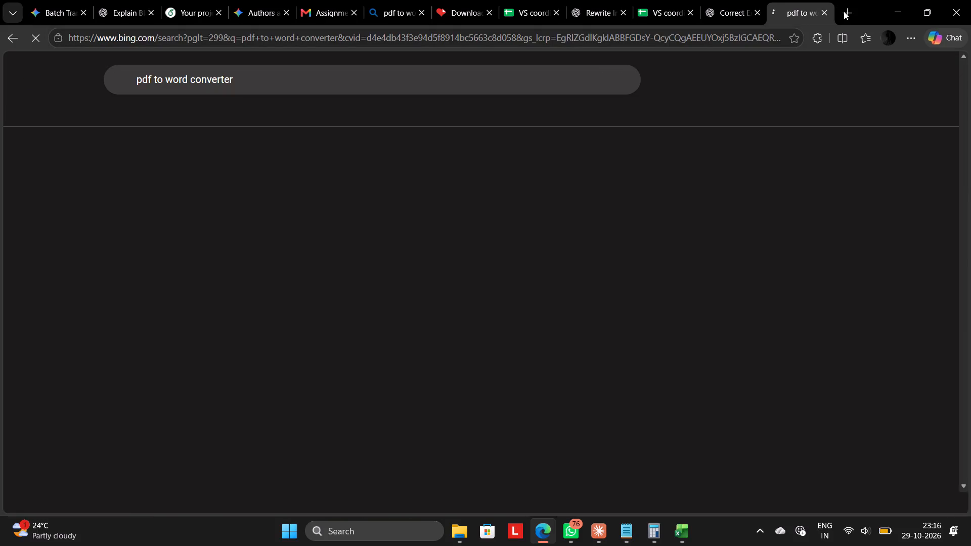
pyautogui.click(366, 213)
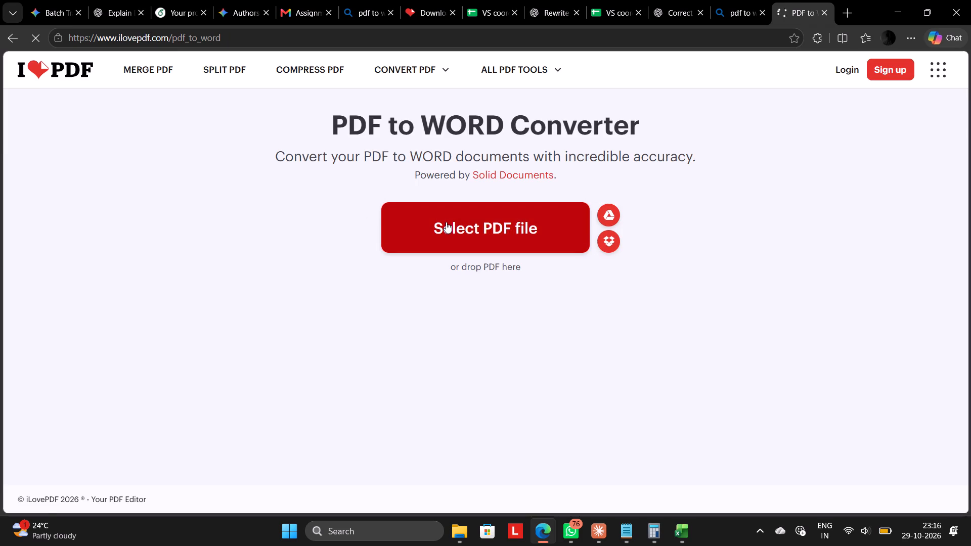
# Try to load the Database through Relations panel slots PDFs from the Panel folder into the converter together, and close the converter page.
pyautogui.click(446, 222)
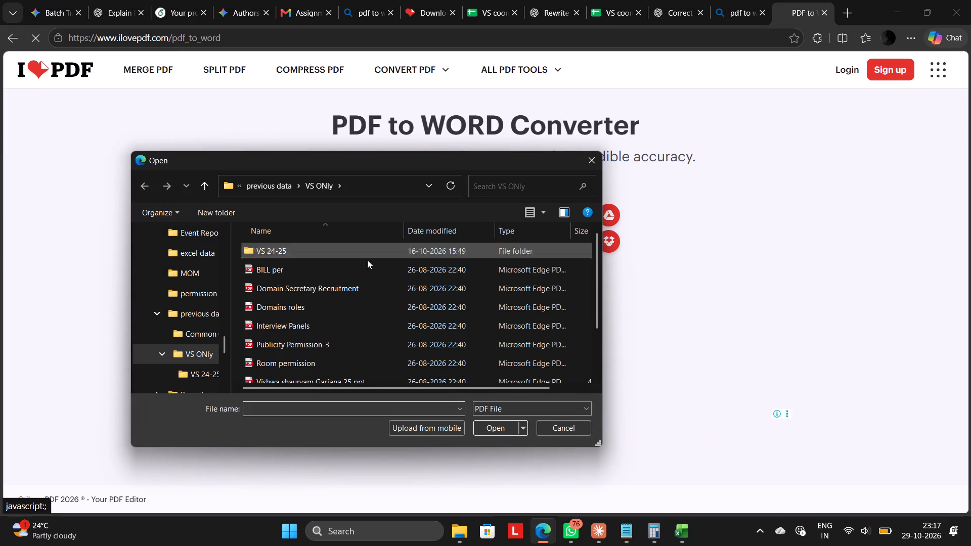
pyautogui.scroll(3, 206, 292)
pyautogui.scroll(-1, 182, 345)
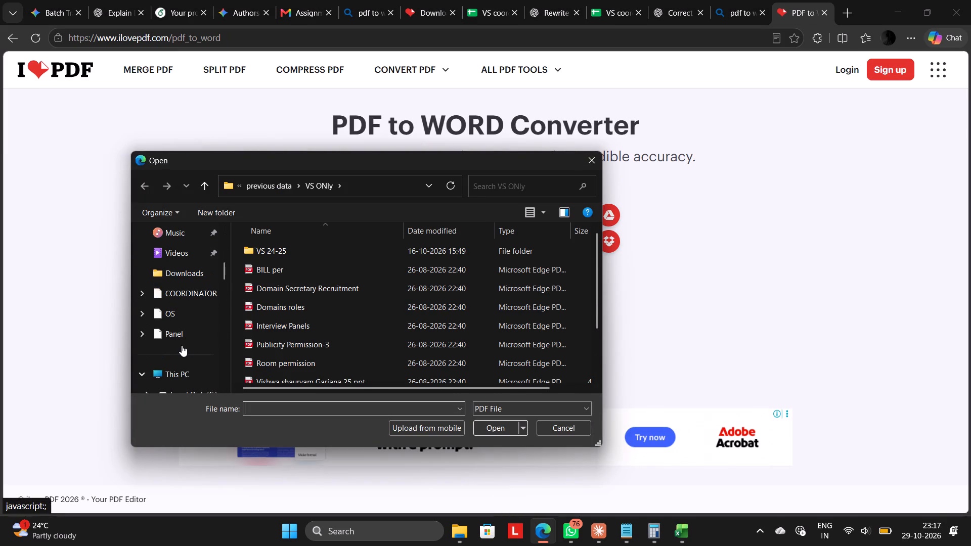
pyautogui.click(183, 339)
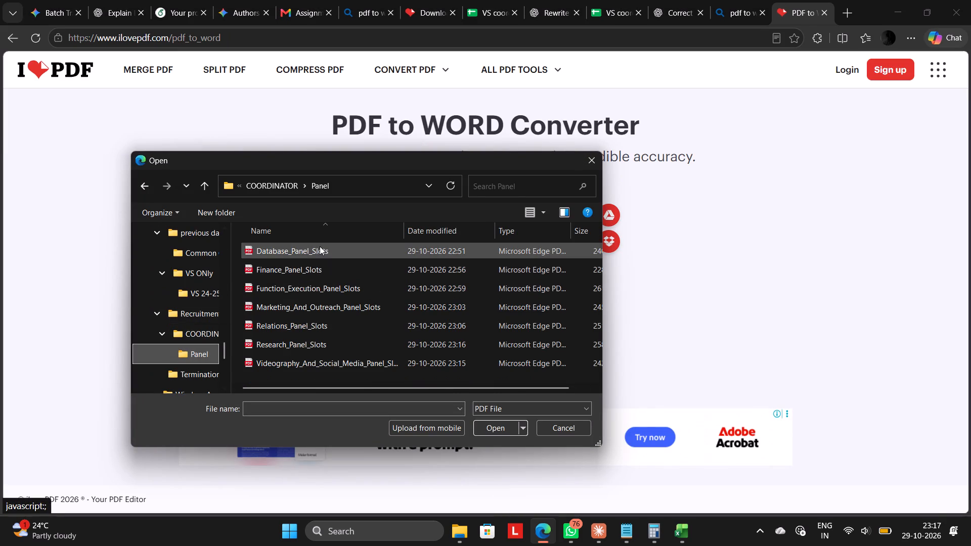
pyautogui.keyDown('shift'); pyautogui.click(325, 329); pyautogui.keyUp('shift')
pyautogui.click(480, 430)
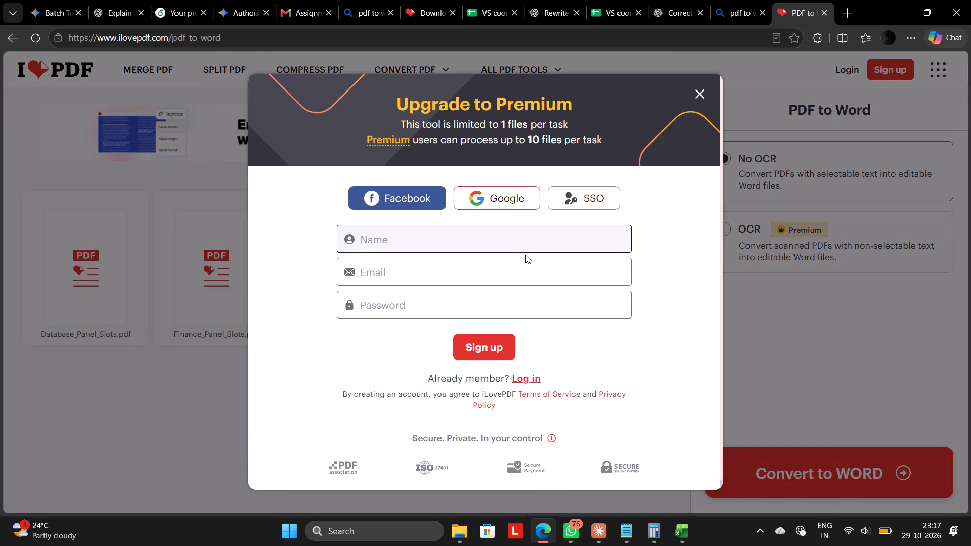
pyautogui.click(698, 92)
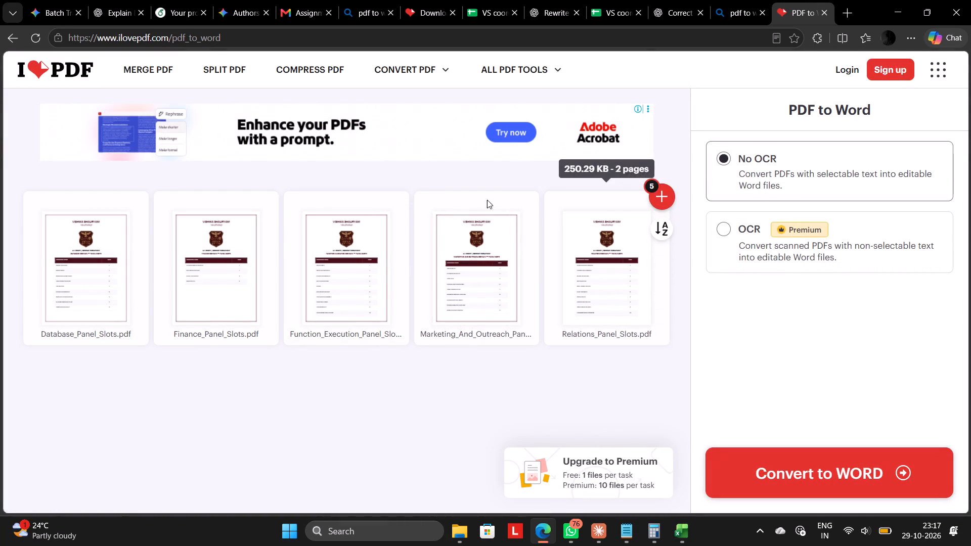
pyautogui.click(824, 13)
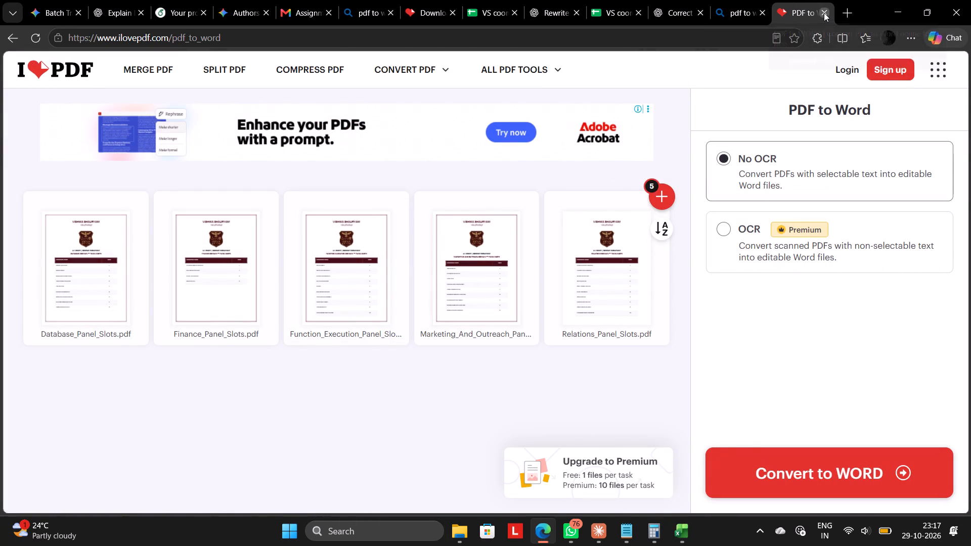
# Reopen the iLovePDF PDF to WORD converter and load only Database_Panel_Slots from the Panel folder.
pyautogui.click(270, 212)
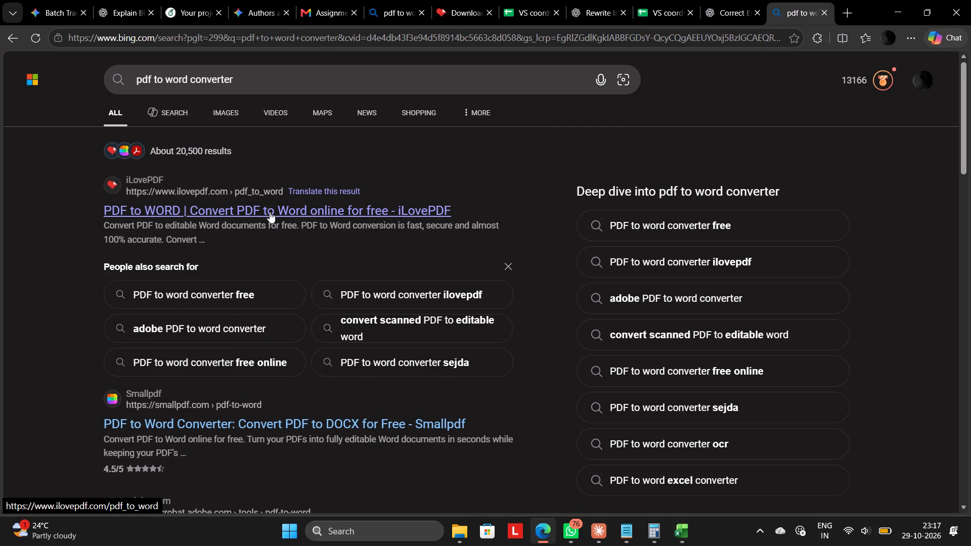
pyautogui.click(437, 233)
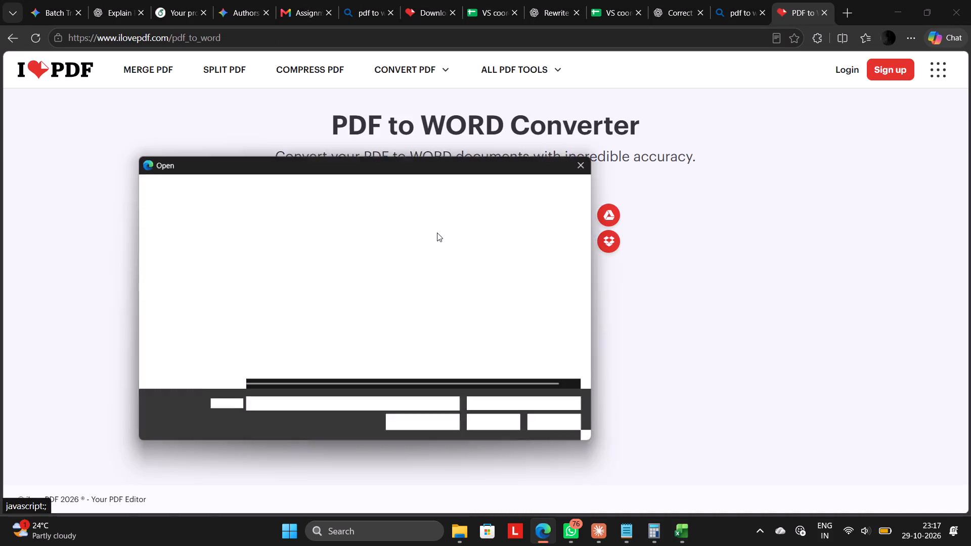
pyautogui.click(345, 255)
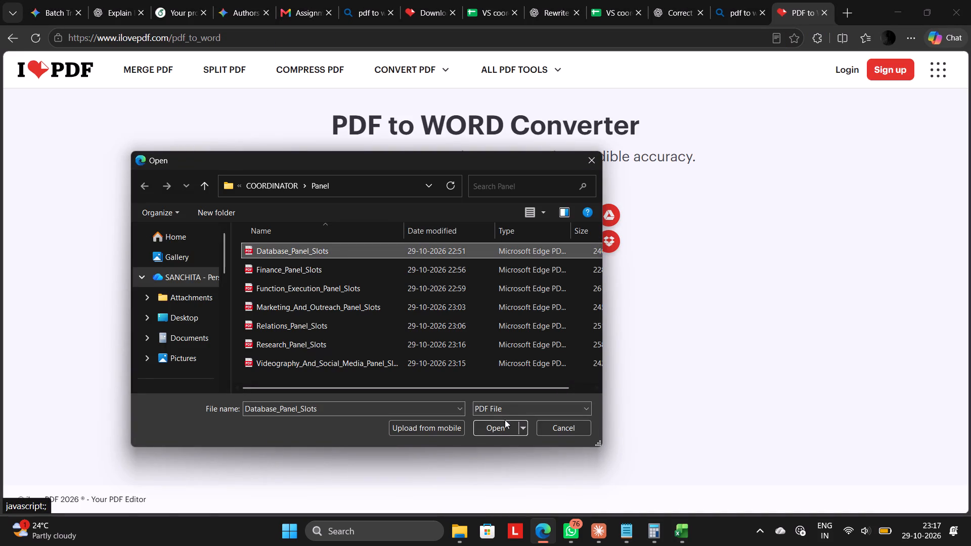
pyautogui.click(502, 429)
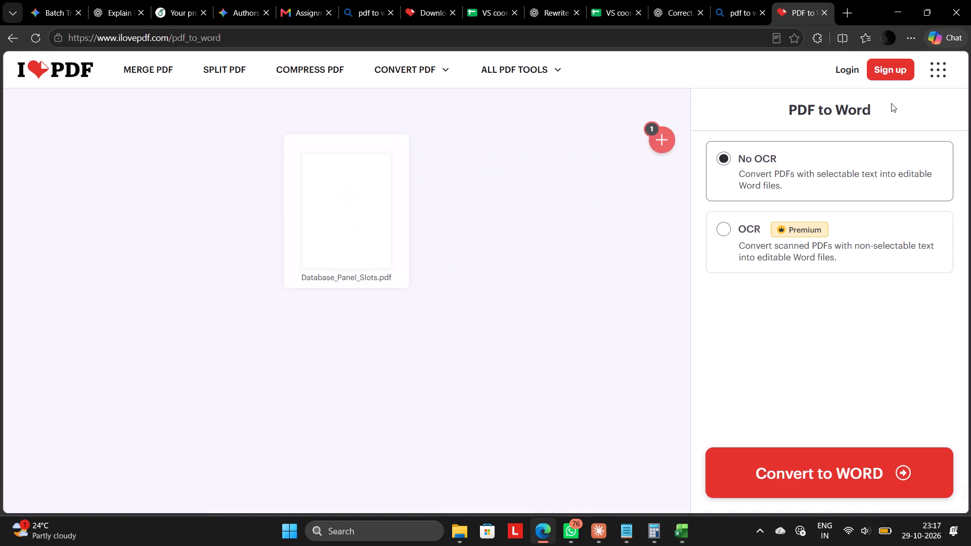
# Convert the loaded Database_Panel_Slots PDF to Word without OCR and download the document.
pyautogui.click(790, 473)
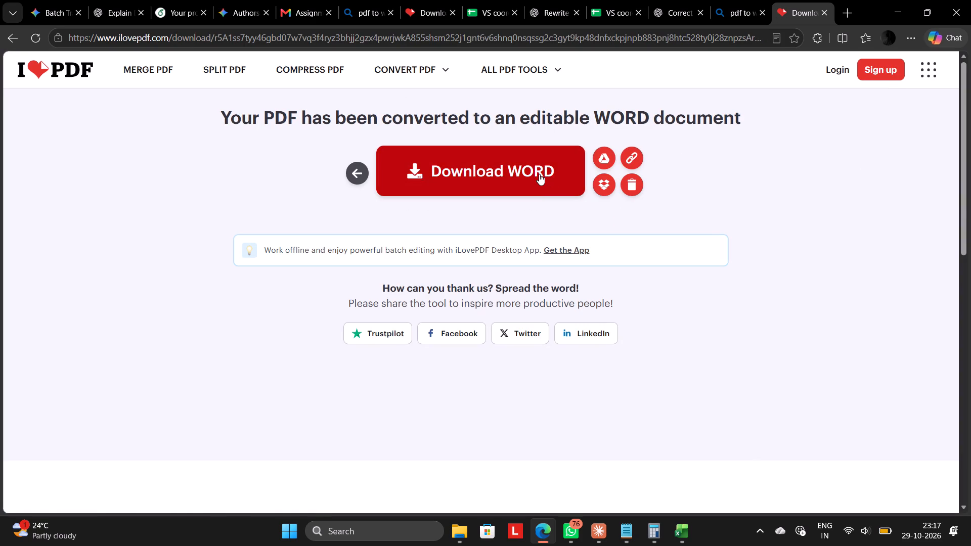
pyautogui.click(539, 174)
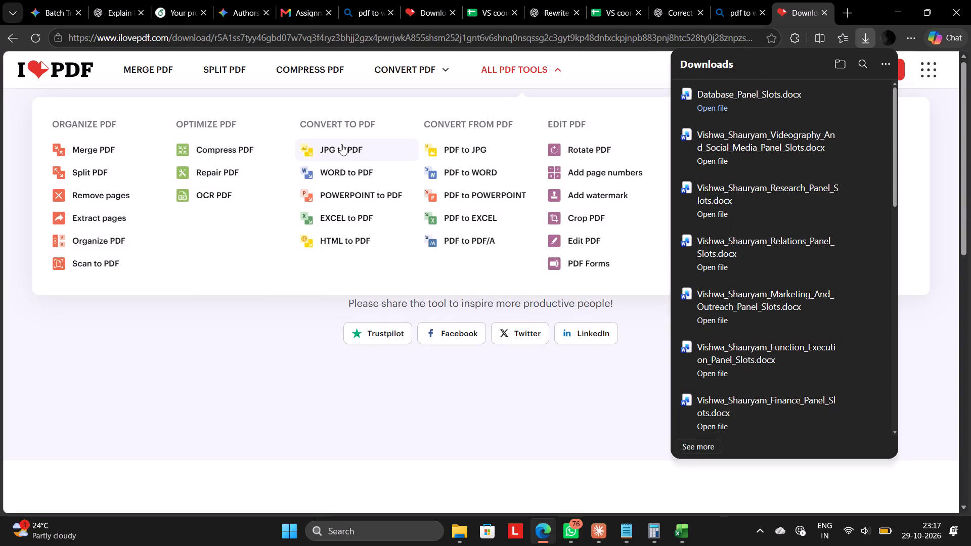
# Convert Finance_Panel_Slots from the Panel folder to Word with the same converter and download the document.
pyautogui.click(354, 179)
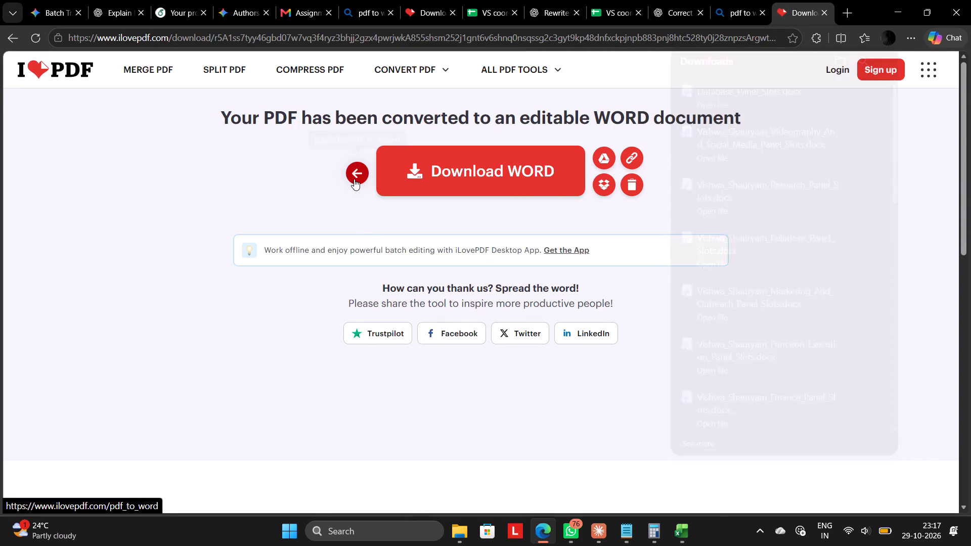
pyautogui.click(447, 237)
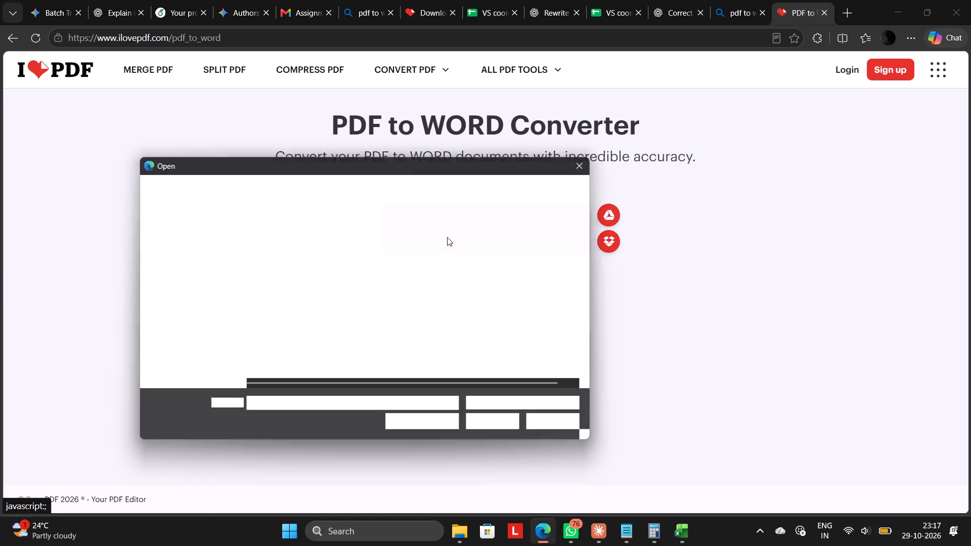
pyautogui.click(343, 269)
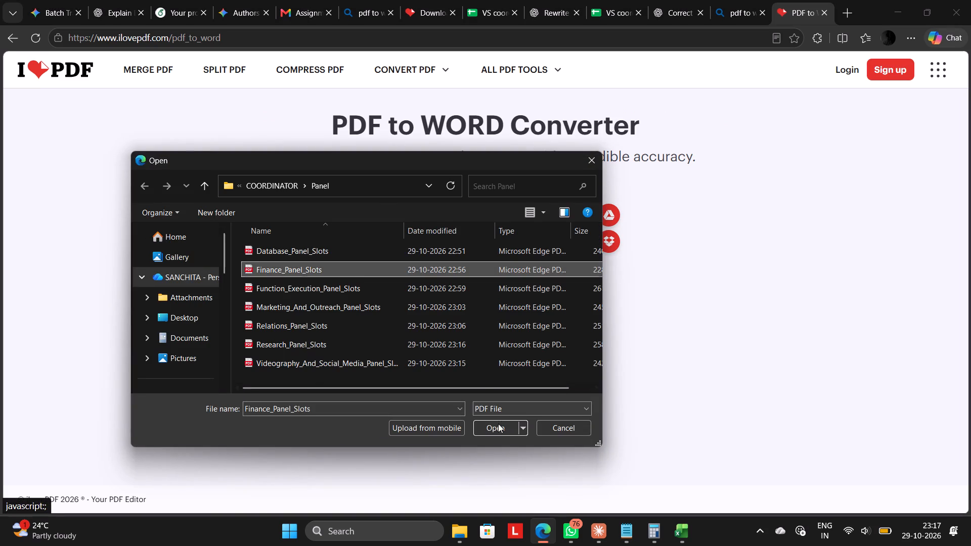
pyautogui.click(495, 429)
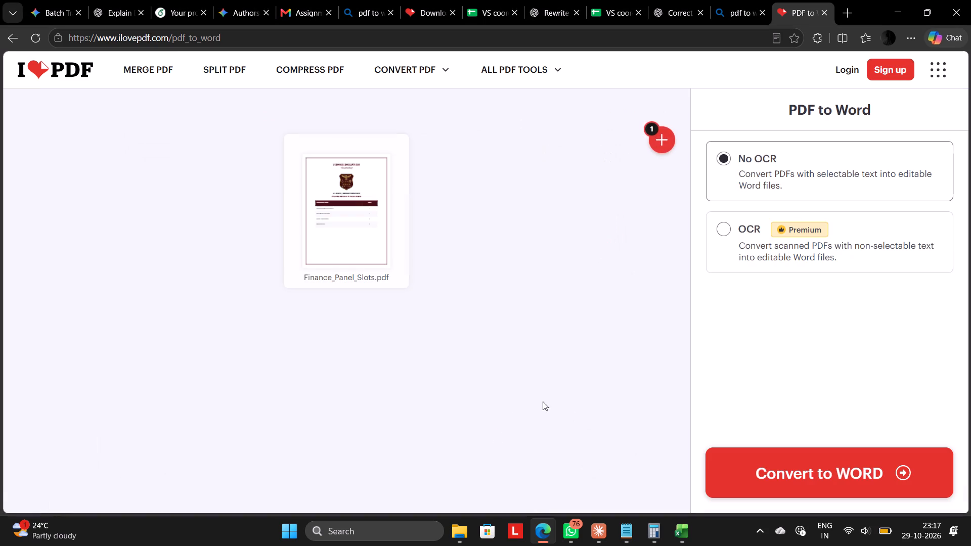
pyautogui.click(780, 475)
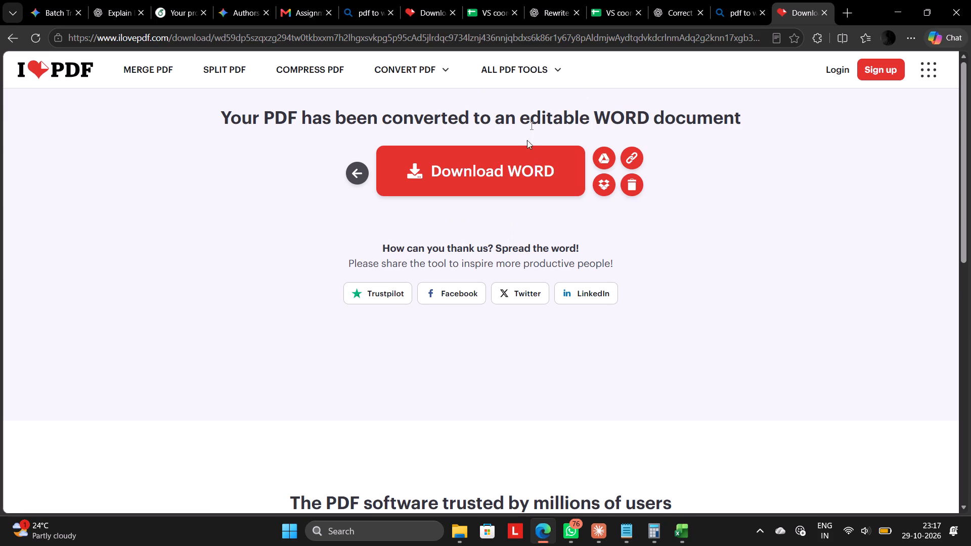
pyautogui.click(524, 173)
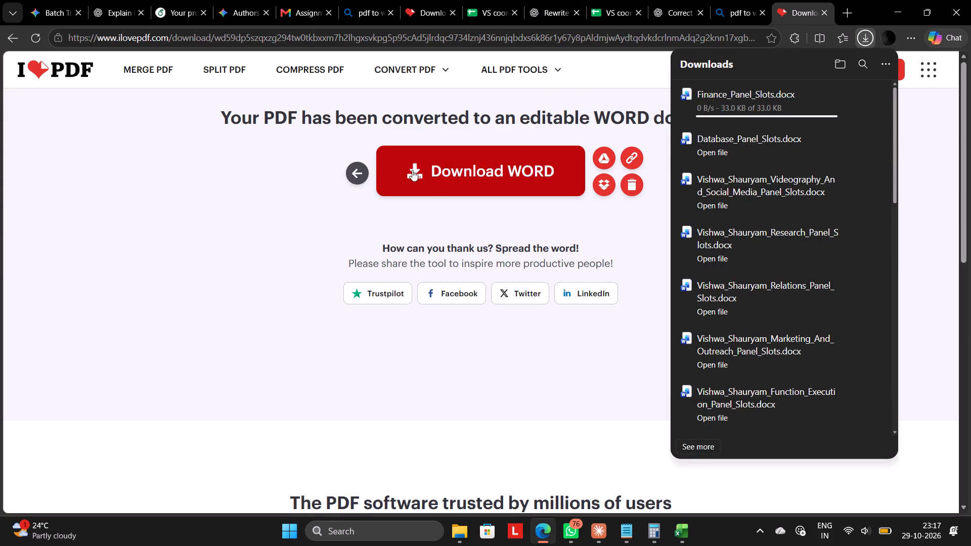
# Convert Function_Execution_Panel_Slots from the Panel folder to Word and download the document.
pyautogui.click(354, 173)
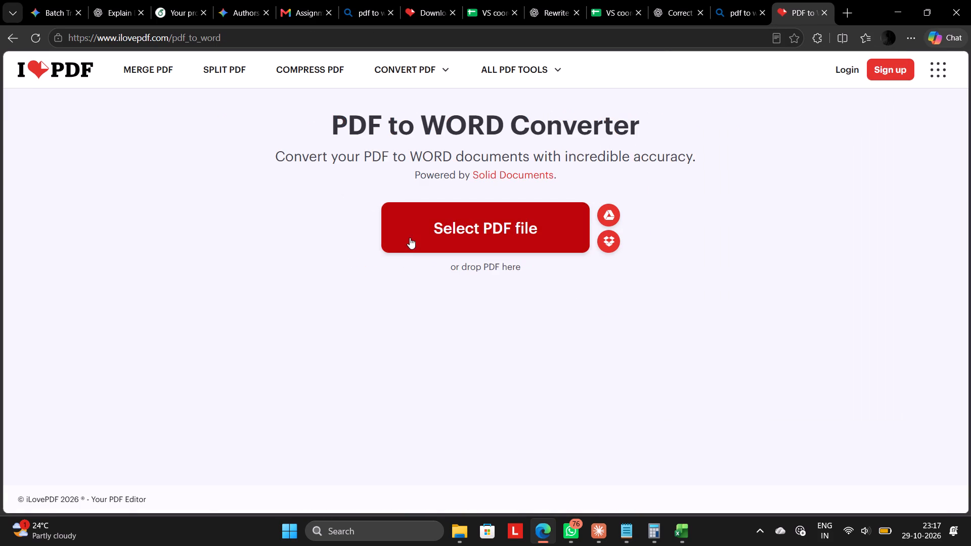
pyautogui.click(410, 238)
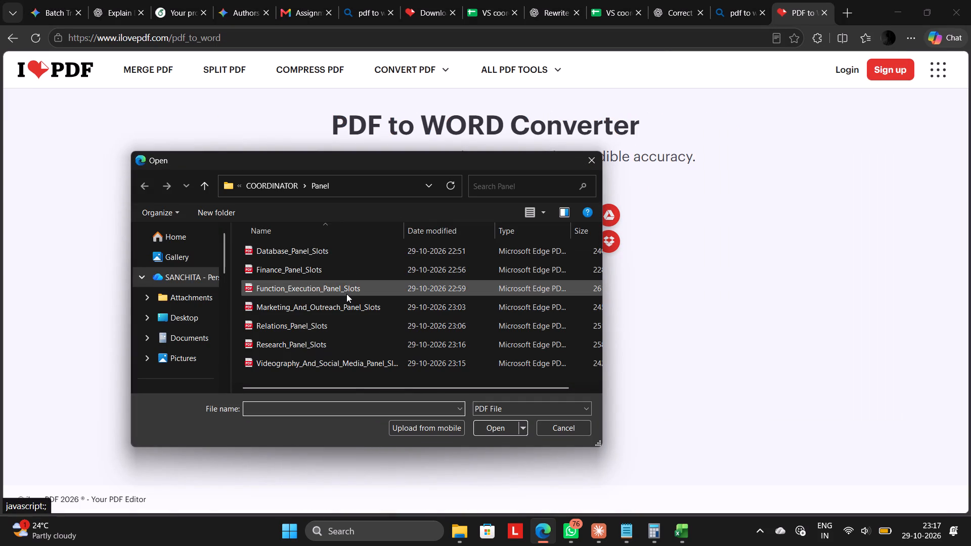
pyautogui.click(346, 294)
pyautogui.click(492, 434)
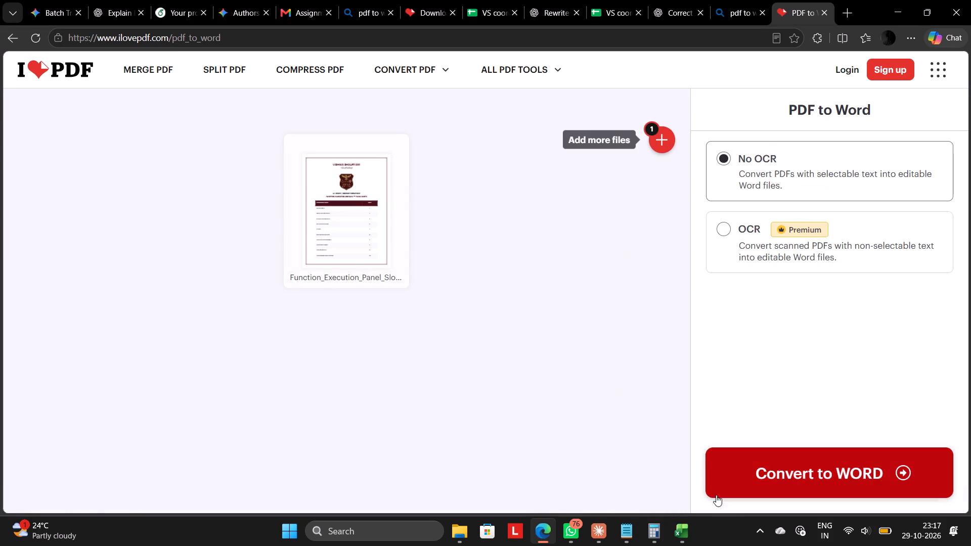
pyautogui.click(739, 488)
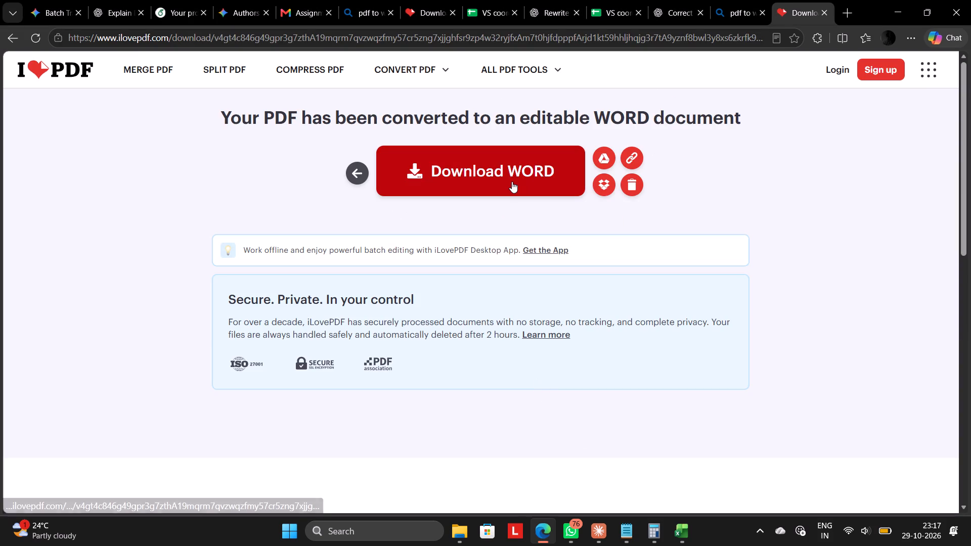
pyautogui.click(512, 181)
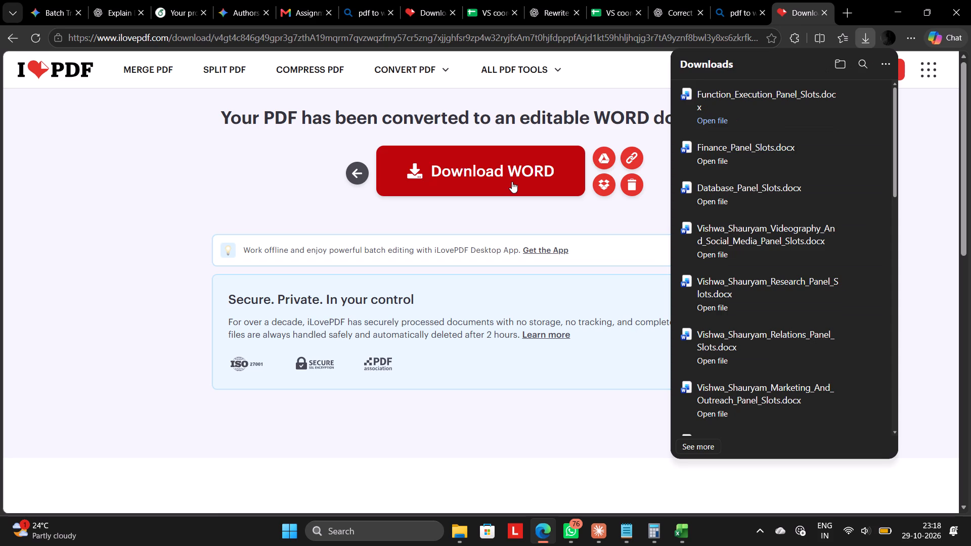
# Return to the PDF to WORD converter and load Marketing_And_Outreach_Panel_Slots from the Panel folder.
pyautogui.click(363, 168)
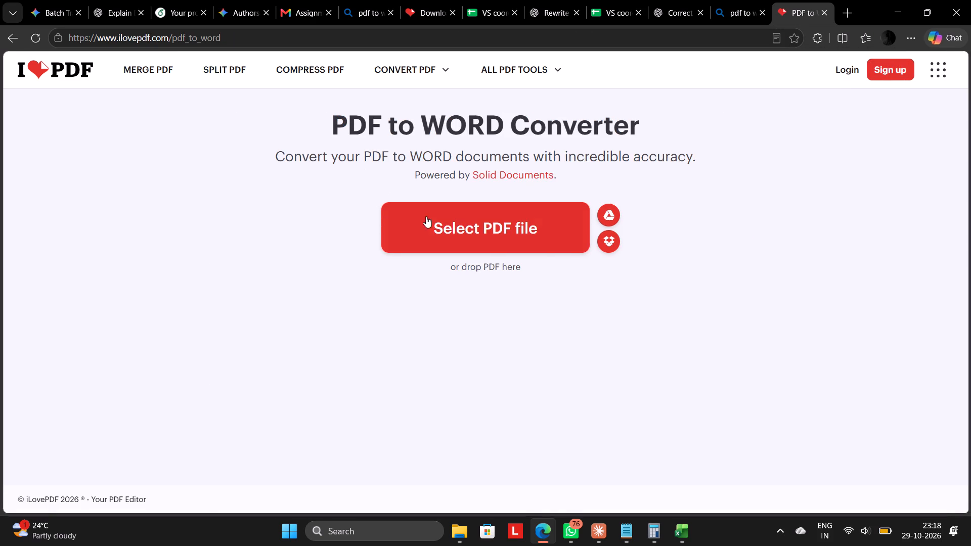
pyautogui.click(433, 222)
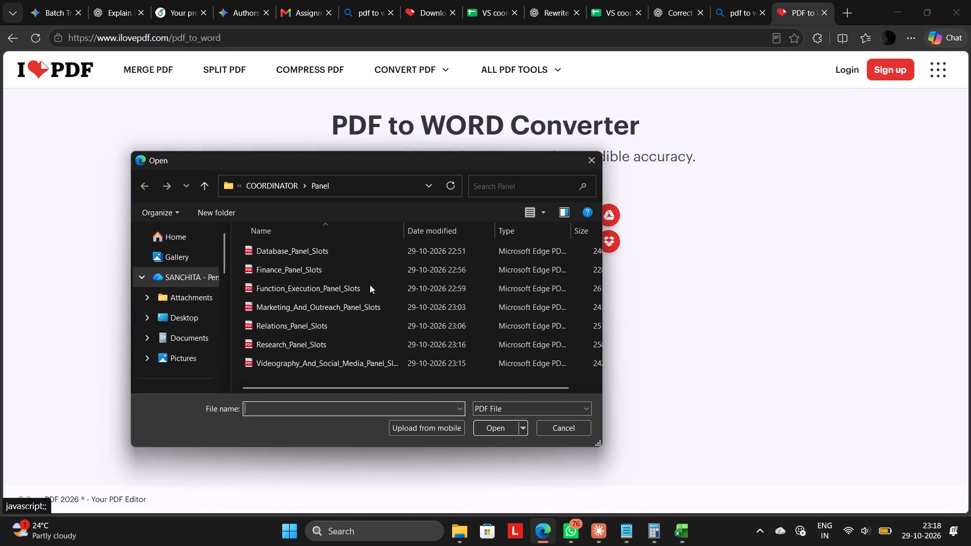
pyautogui.click(366, 303)
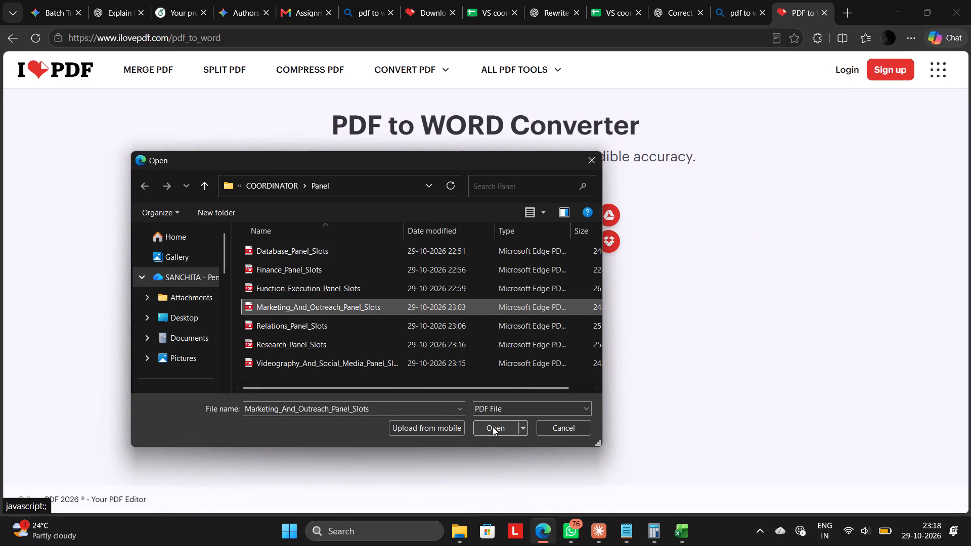
pyautogui.click(494, 428)
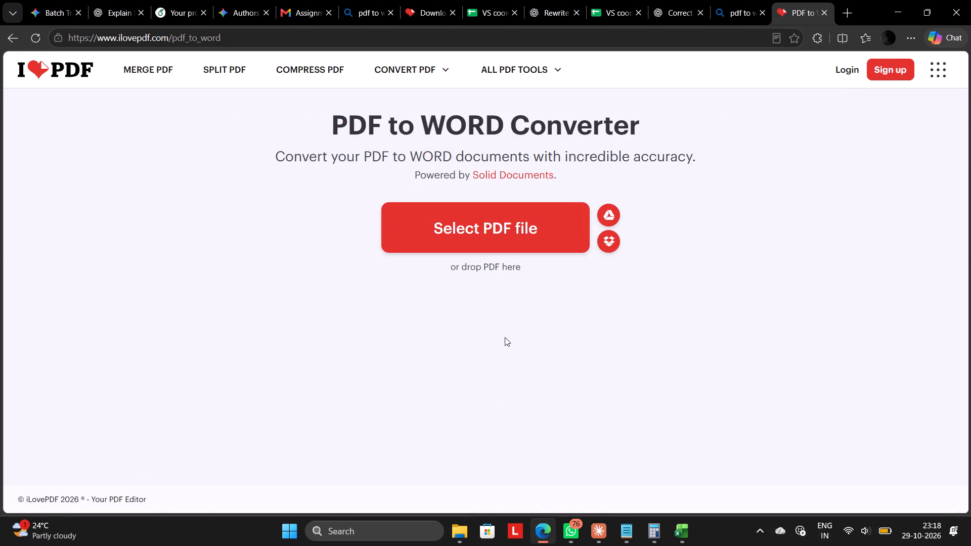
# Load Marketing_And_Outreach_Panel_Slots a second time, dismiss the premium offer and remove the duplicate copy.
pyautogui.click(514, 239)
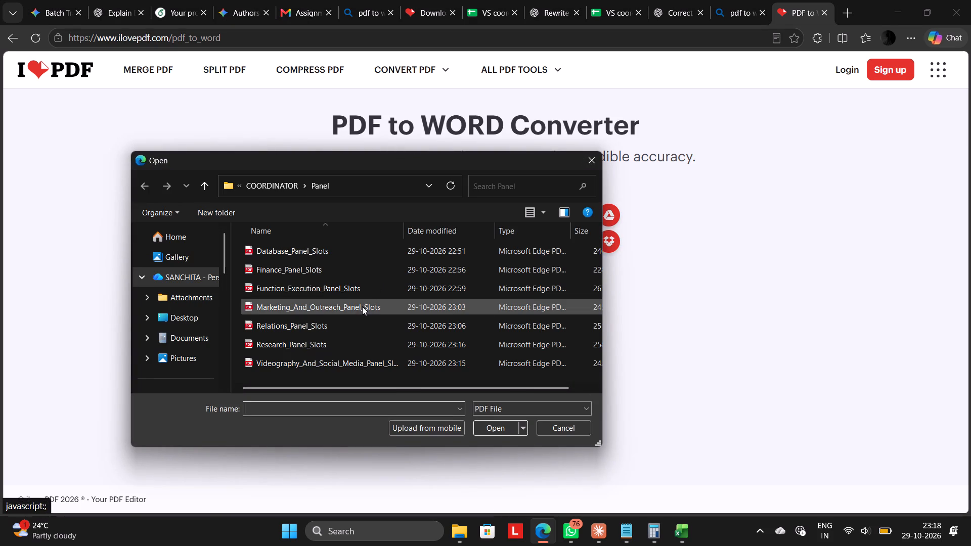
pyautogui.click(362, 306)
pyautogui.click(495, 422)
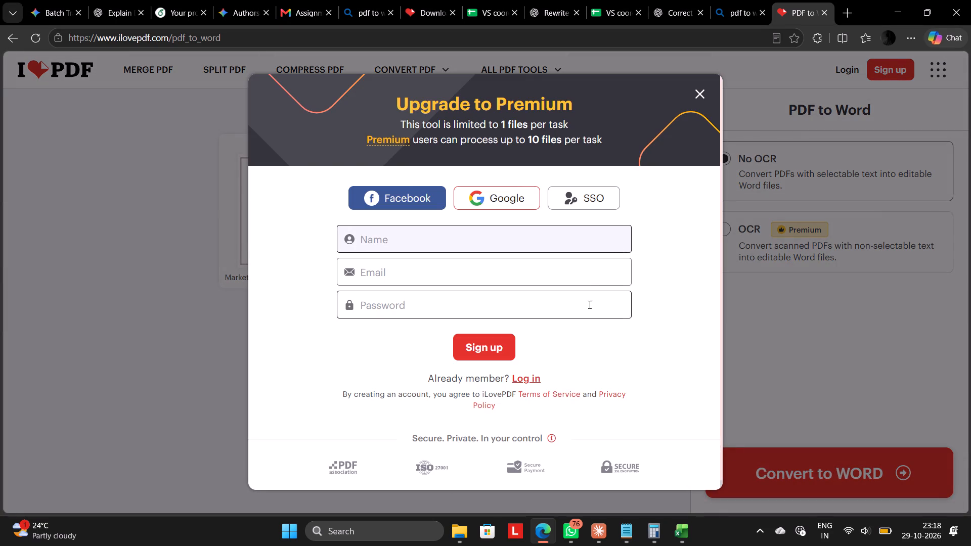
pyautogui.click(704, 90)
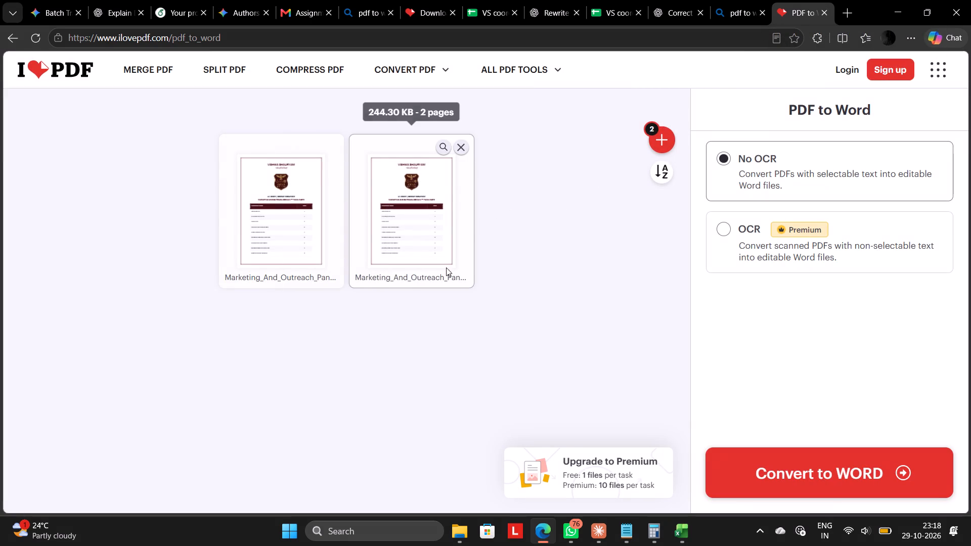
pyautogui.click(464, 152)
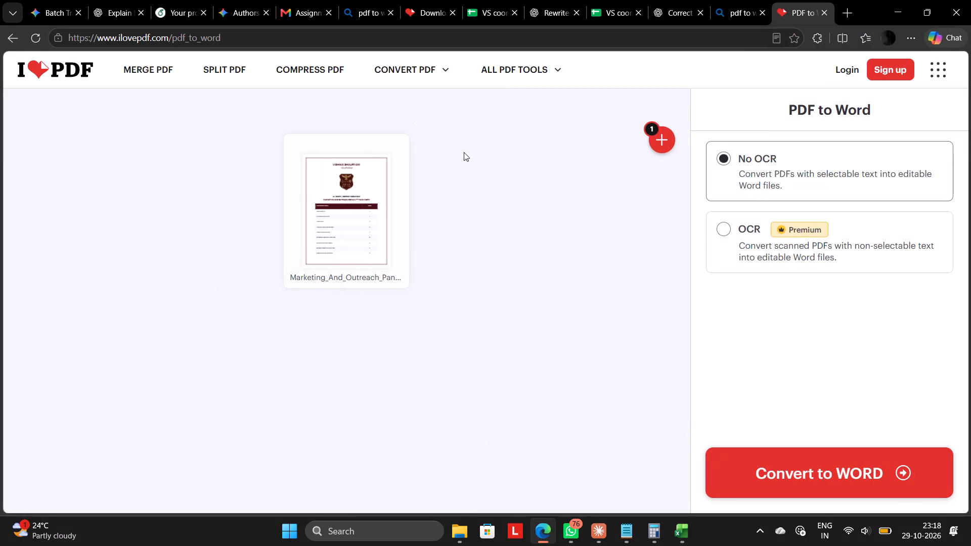
# Convert the loaded Marketing_And_Outreach_Panel_Slots PDF to Word and download the document.
pyautogui.click(858, 473)
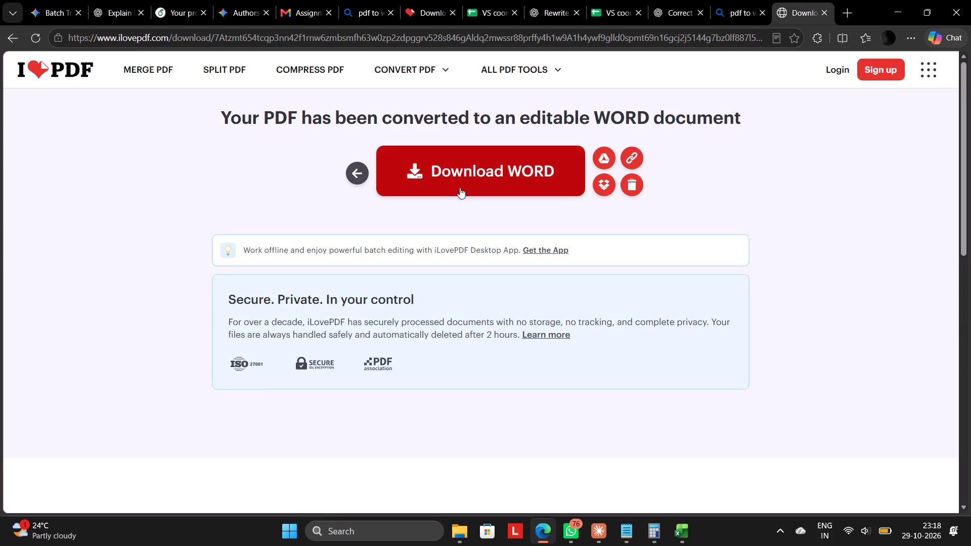
pyautogui.click(460, 188)
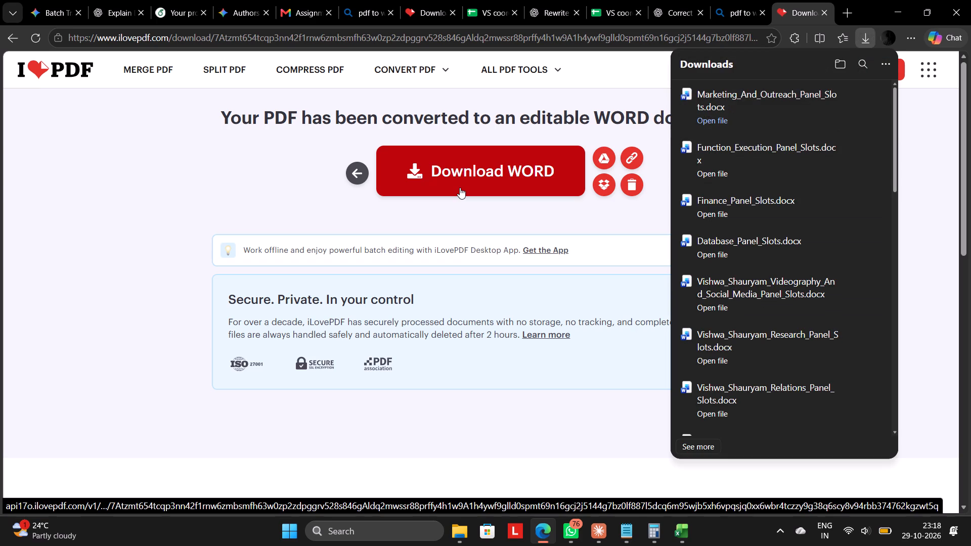
# Convert Relations_Panel_Slots from the Panel folder to Word and download the document.
pyautogui.click(361, 176)
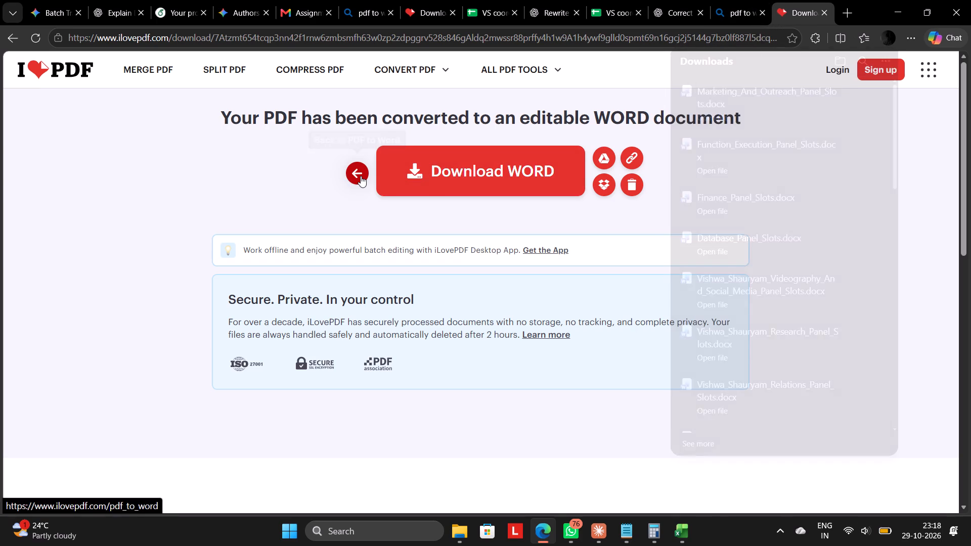
pyautogui.click(396, 217)
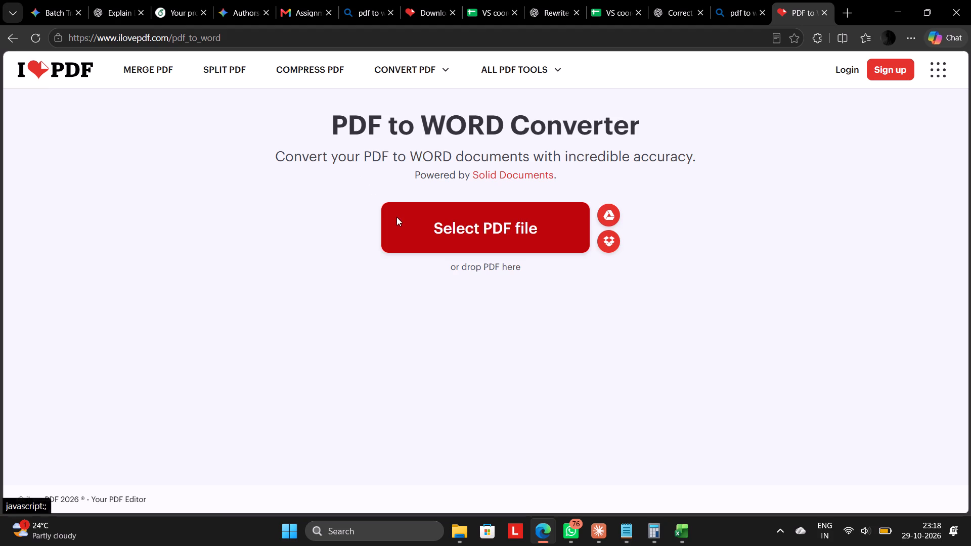
pyautogui.click(338, 323)
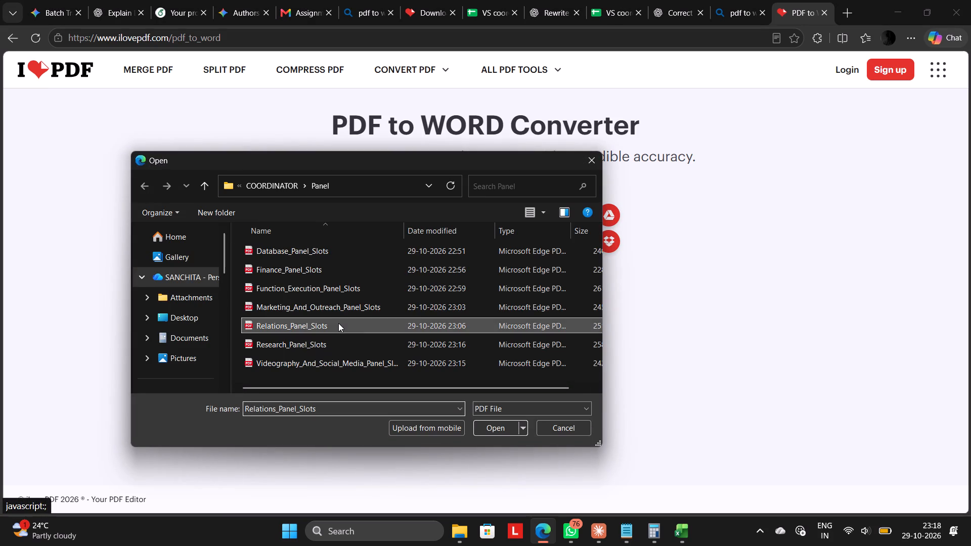
pyautogui.click(504, 433)
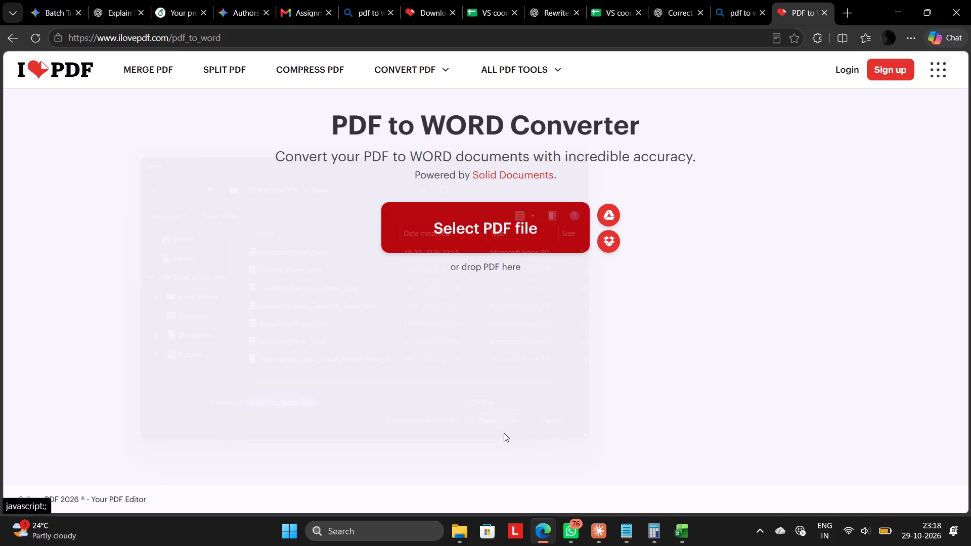
pyautogui.click(830, 489)
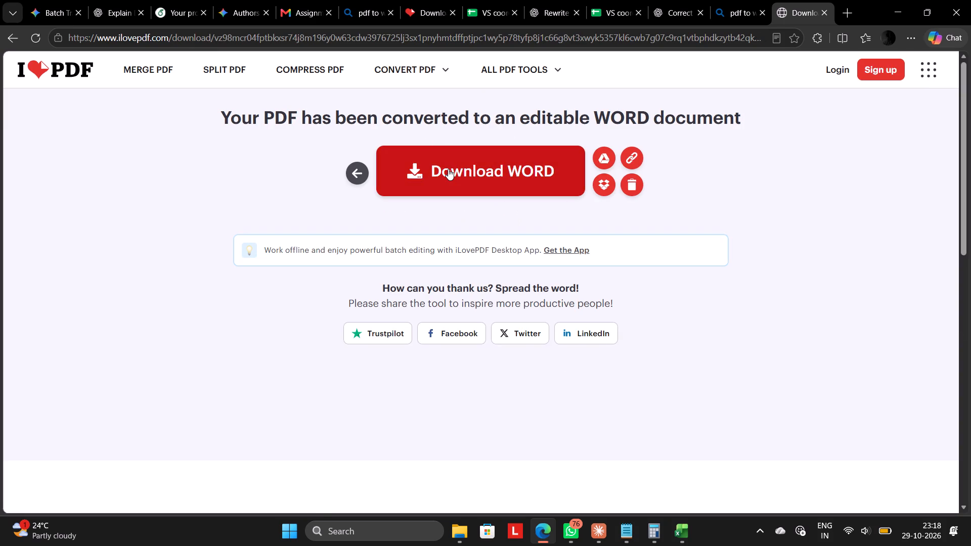
pyautogui.click(448, 169)
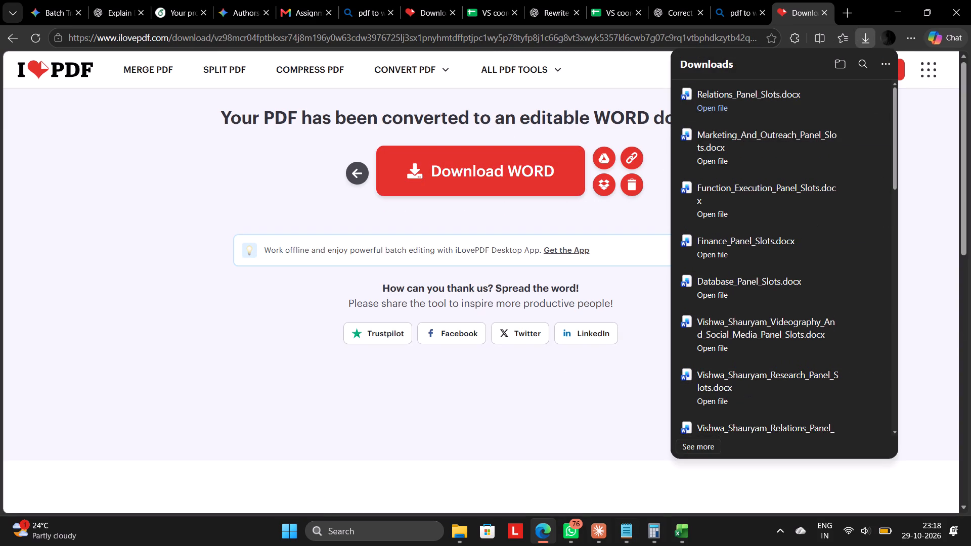
# Open the downloaded Relations_Panel_Slots.docx in Word, dismiss the activation wizard and enable editing.
pyautogui.click(720, 106)
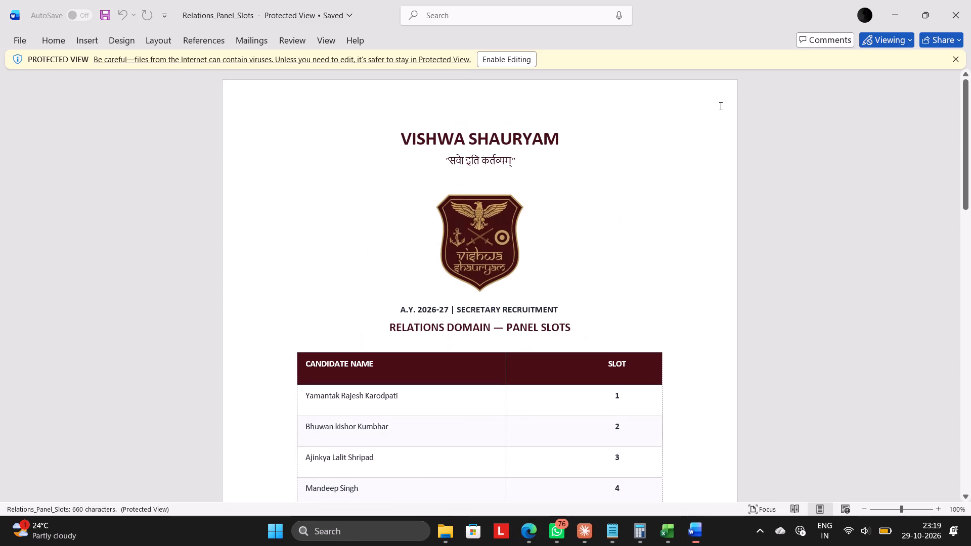
pyautogui.click(517, 61)
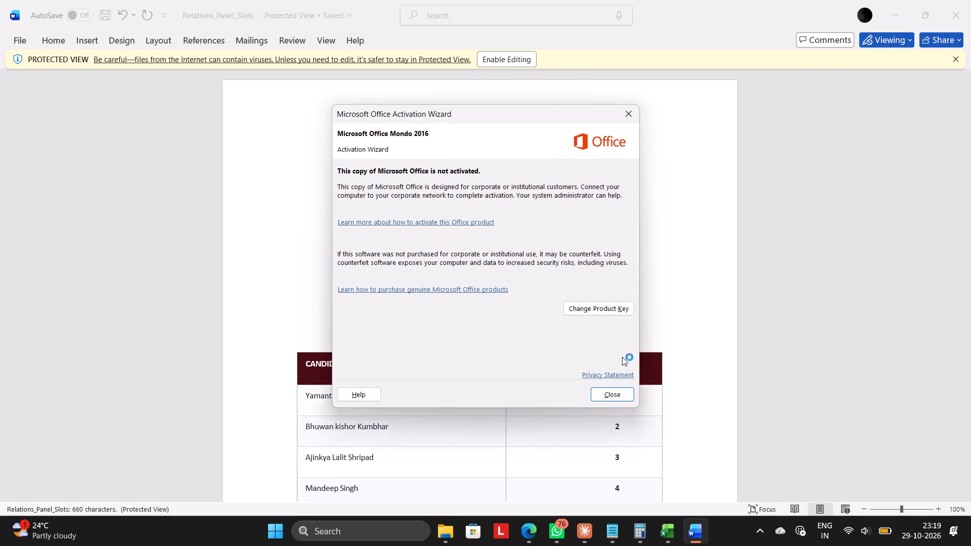
pyautogui.click(608, 397)
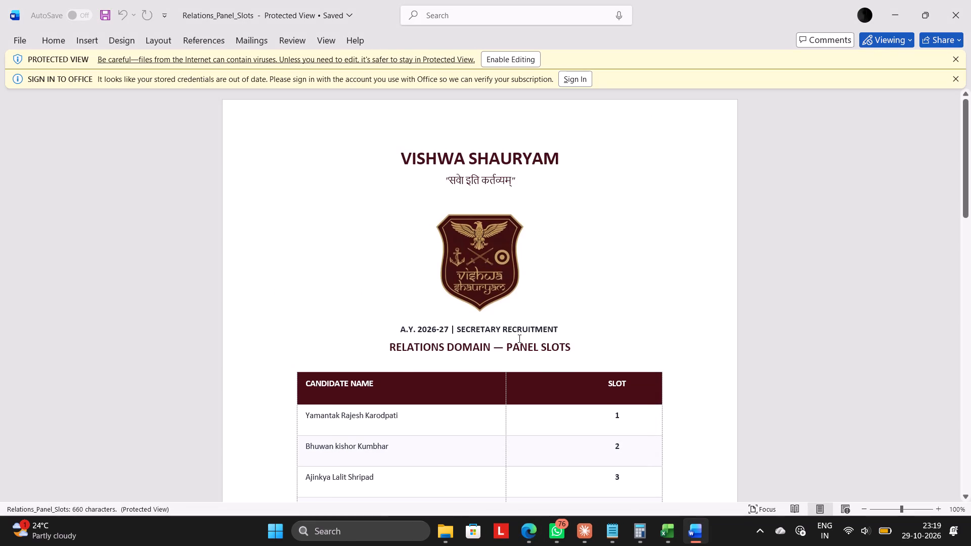
pyautogui.click(520, 58)
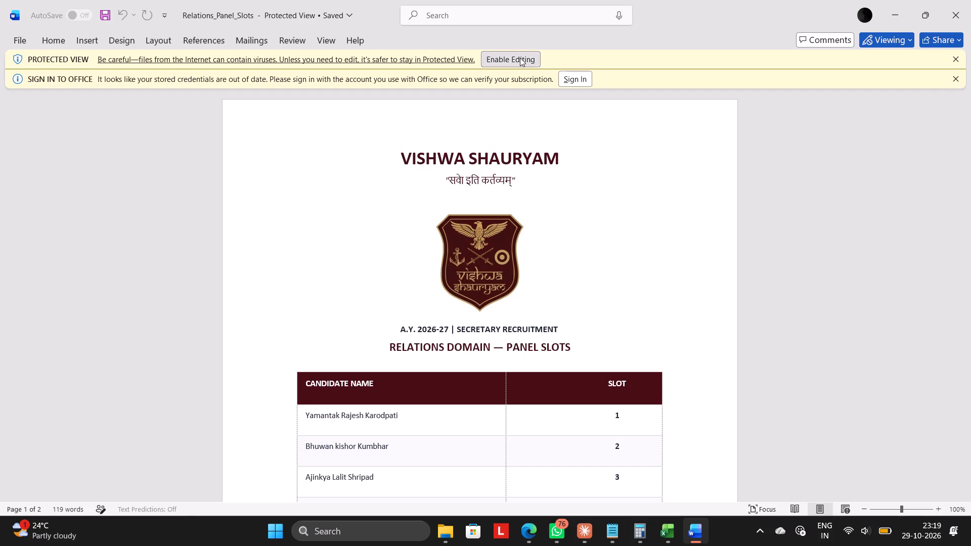
# Replace the word SECRETARY with the copied word COORDINATOR in the A.Y. 2026-27 recruitment line below the logo.
pyautogui.doubleClick(485, 374)
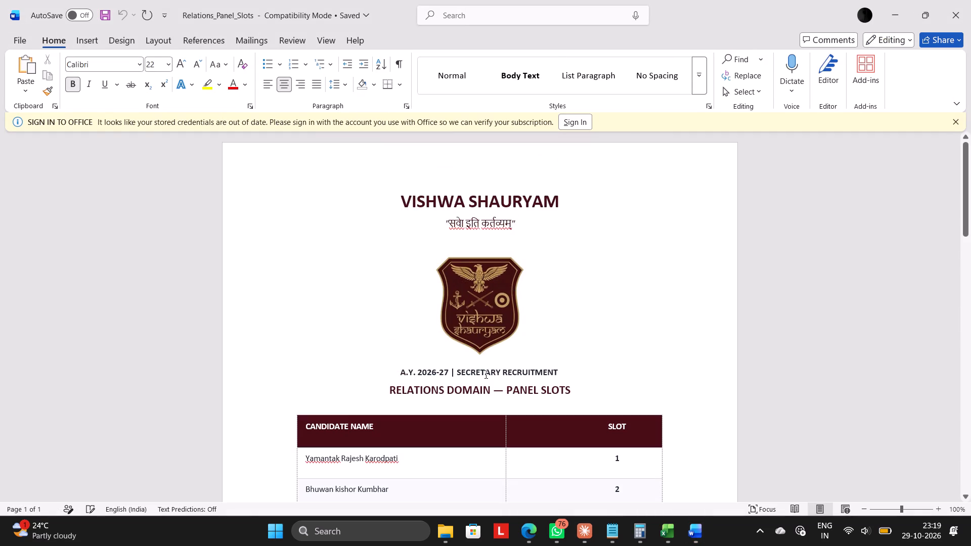
pyautogui.hotkey('ctrl', 'v')
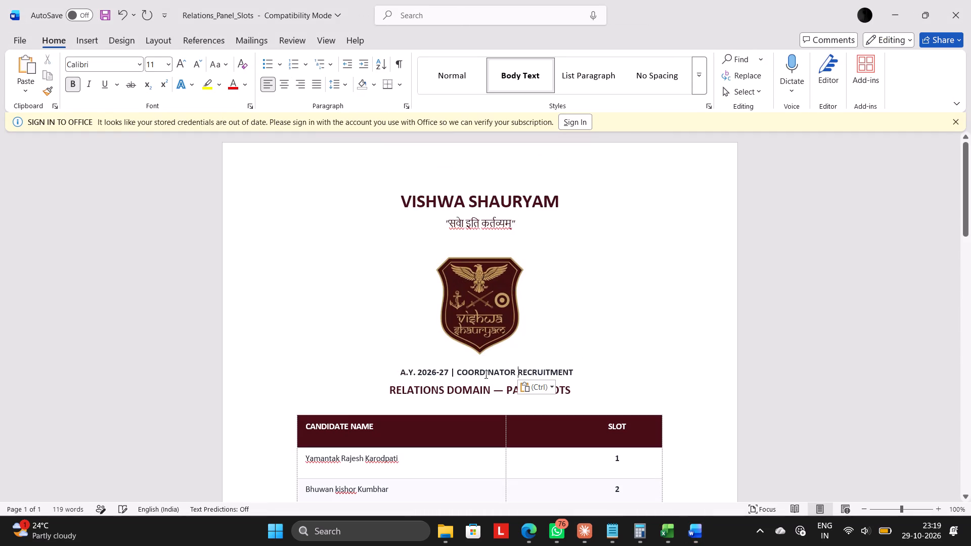
# Save the corrected Relations_Panel_Slots document and close it.
pyautogui.hotkey('ctrl', 's')
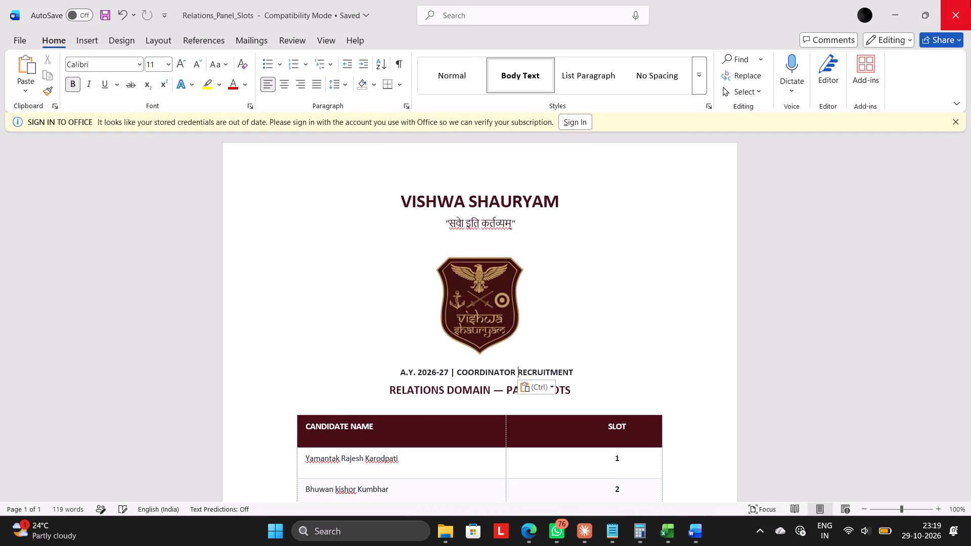
pyautogui.click(959, 10)
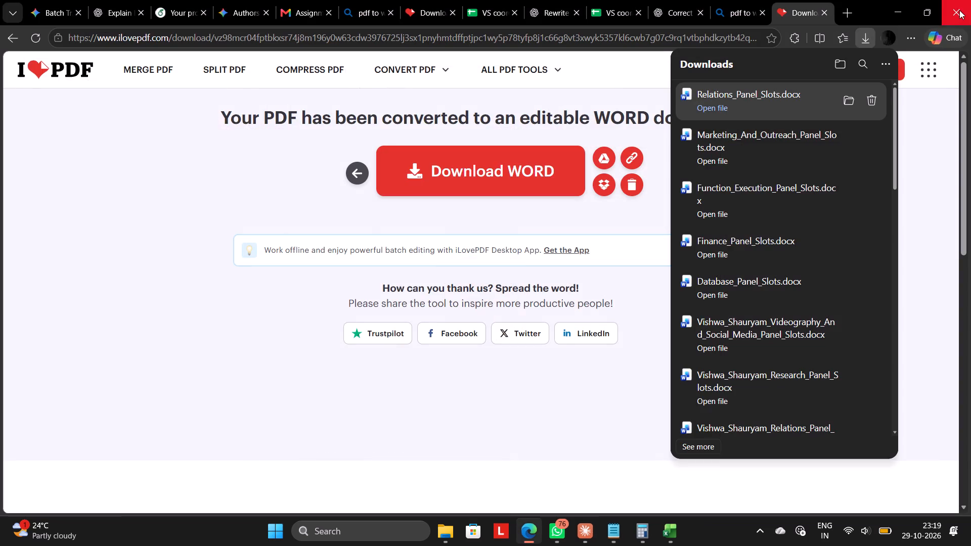
# Open the downloaded Marketing_And_Outreach_Panel_Slots.docx in Word, dismiss the activation wizard and enable editing.
pyautogui.click(708, 166)
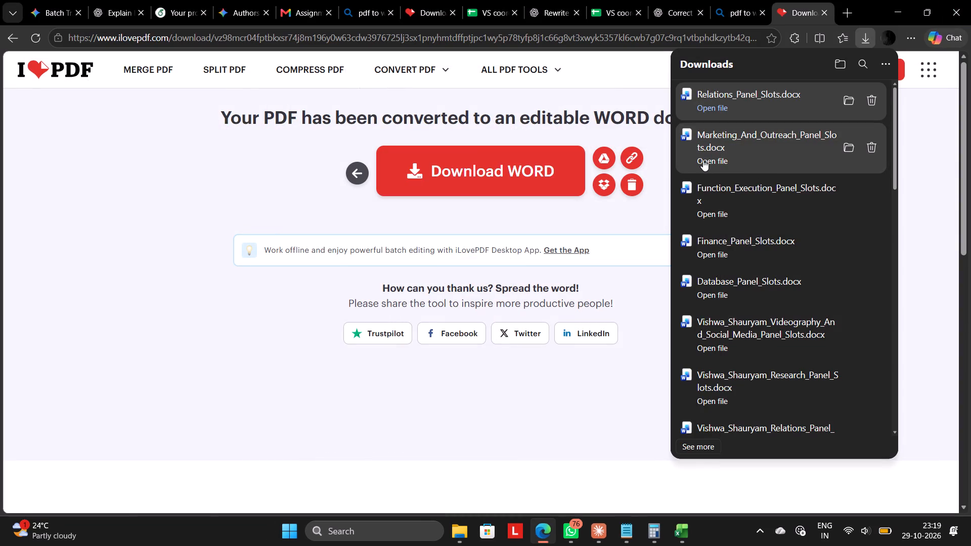
pyautogui.doubleClick(703, 160)
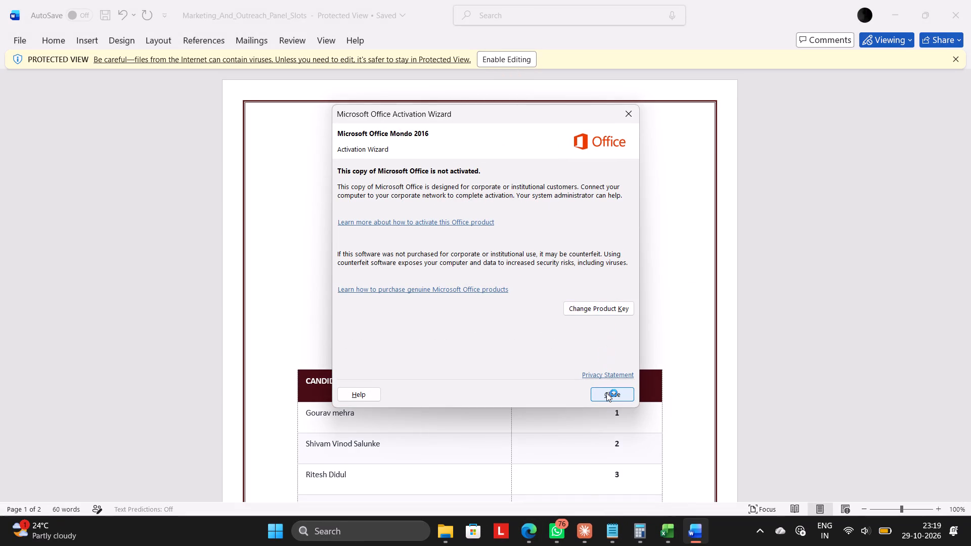
pyautogui.click(606, 393)
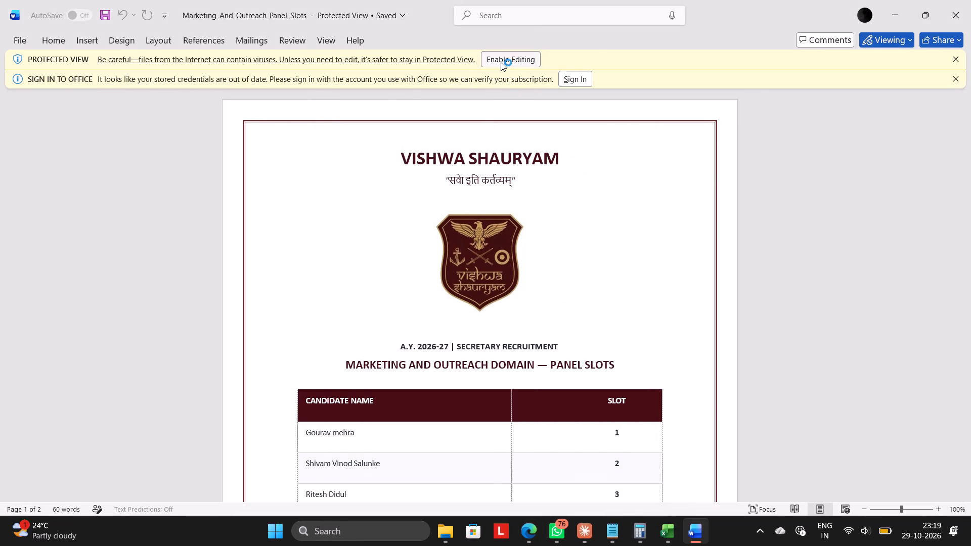
pyautogui.click(501, 62)
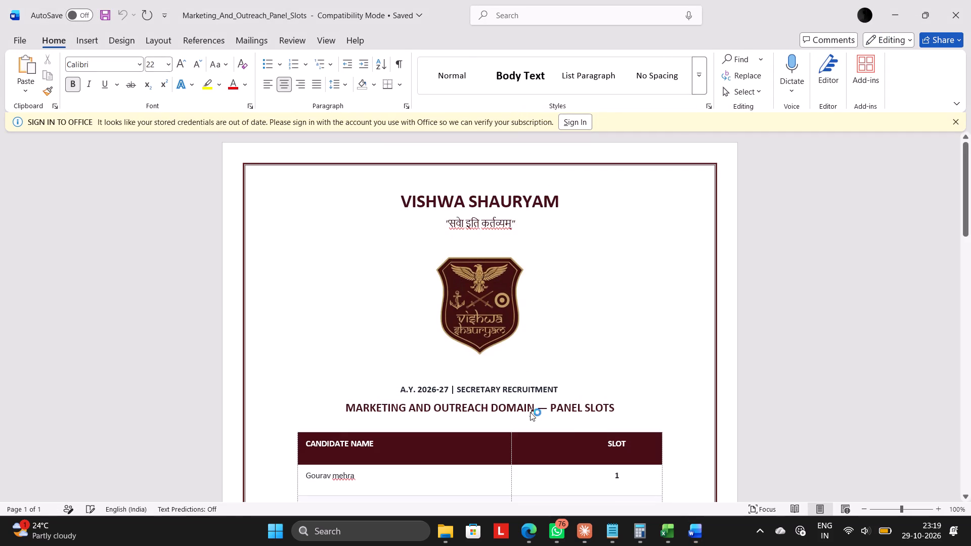
# Replace SECRETARY with the copied word COORDINATOR in the A.Y. 2026-27 recruitment line and save the document.
pyautogui.doubleClick(474, 387)
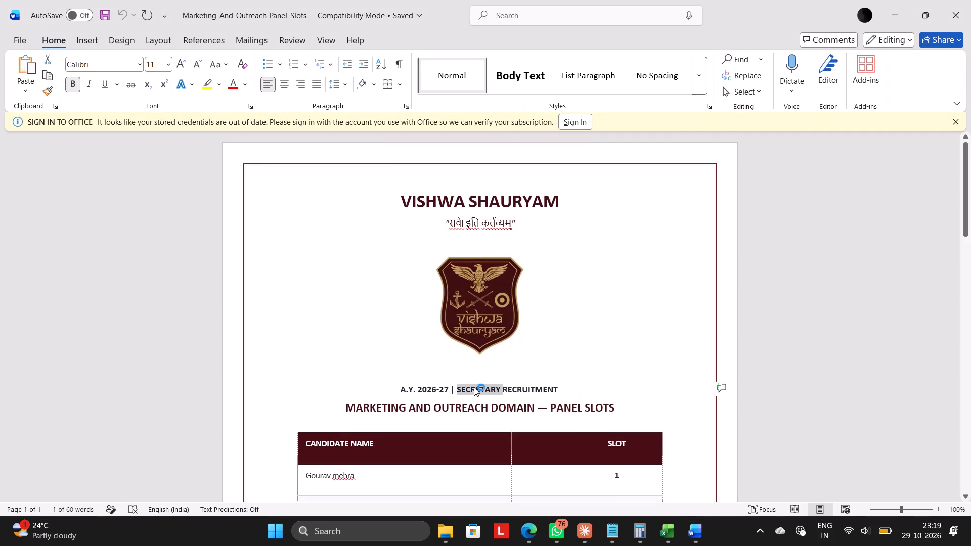
pyautogui.hotkey('ctrl', 'v')
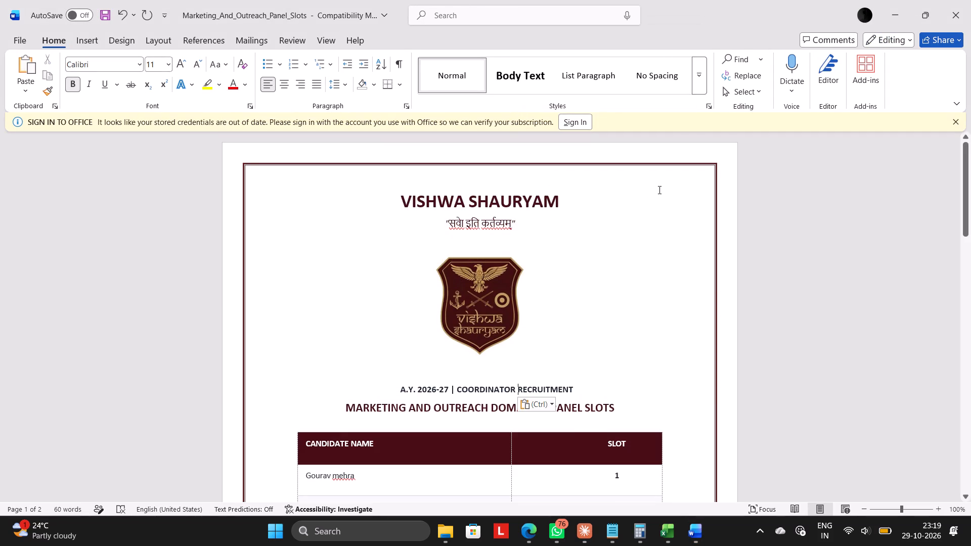
pyautogui.hotkey('ctrl', 's')
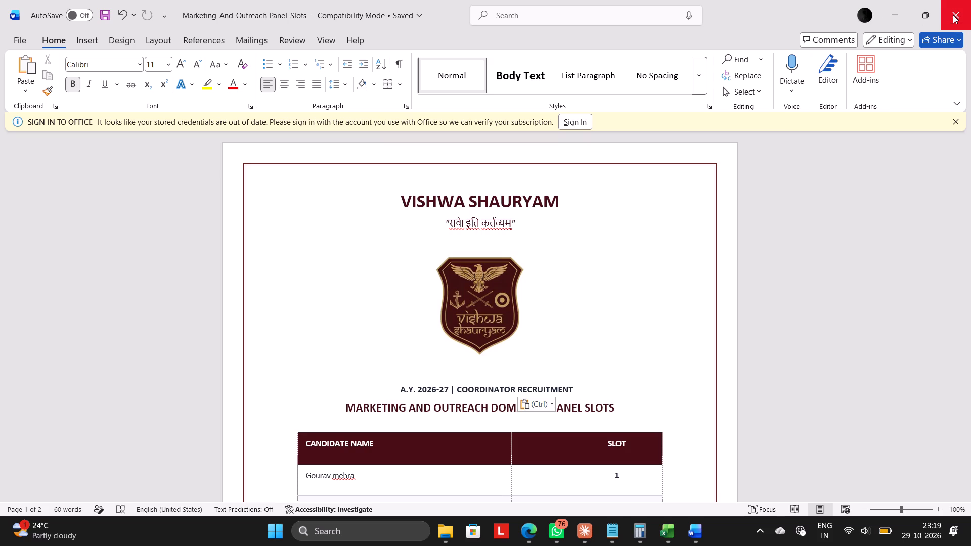
# Save Marketing_And_Outreach_Panel_Slots as a PDF in the Downloads folder on drive E.
pyautogui.click(15, 41)
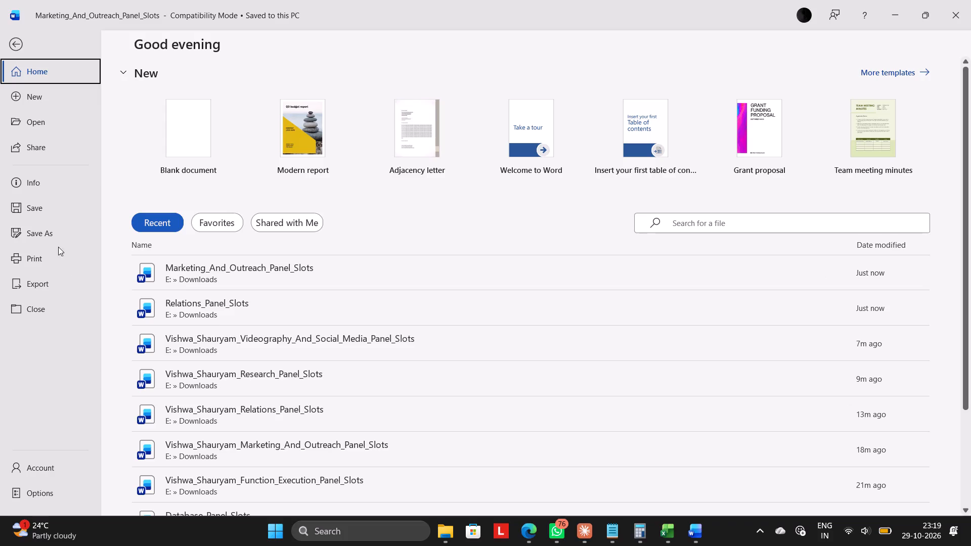
pyautogui.click(53, 234)
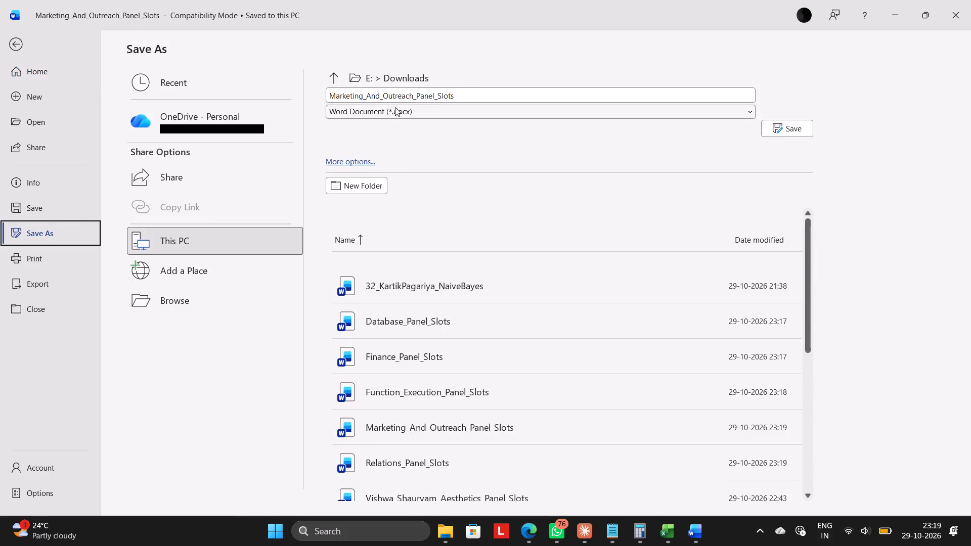
pyautogui.click(395, 107)
pyautogui.click(373, 217)
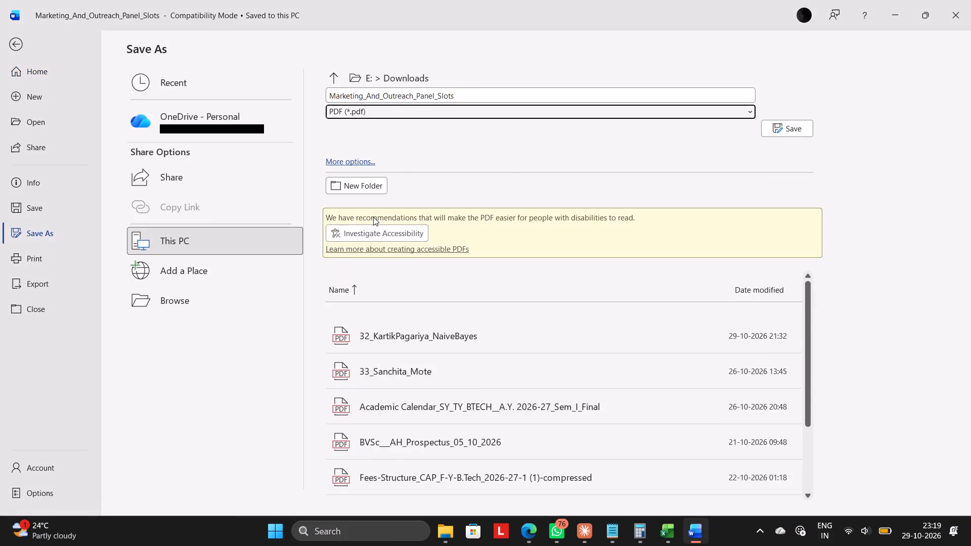
pyautogui.press('Return')
pyautogui.click(785, 132)
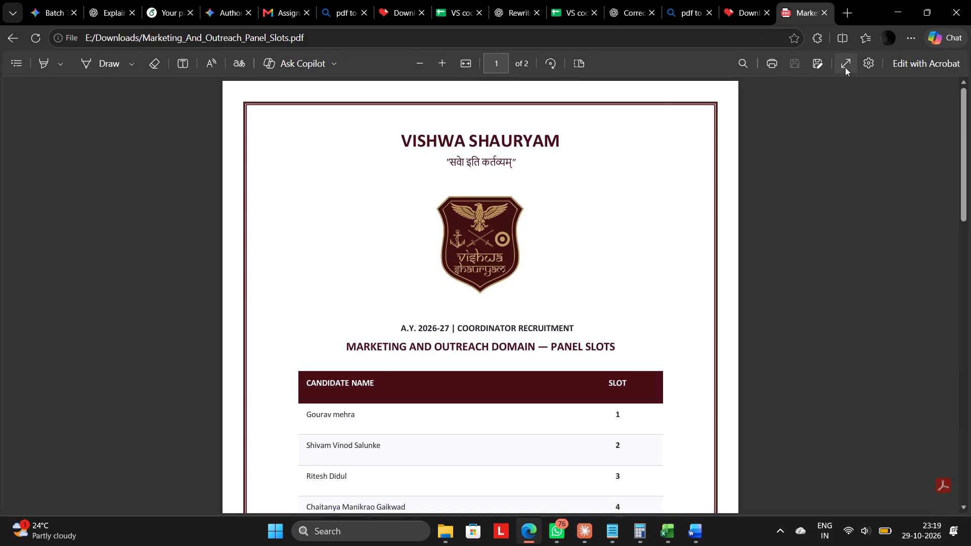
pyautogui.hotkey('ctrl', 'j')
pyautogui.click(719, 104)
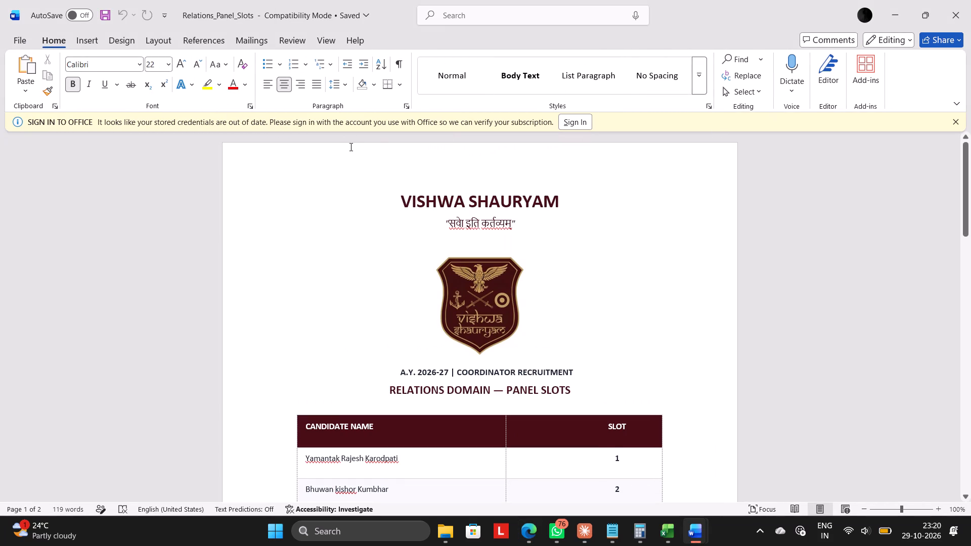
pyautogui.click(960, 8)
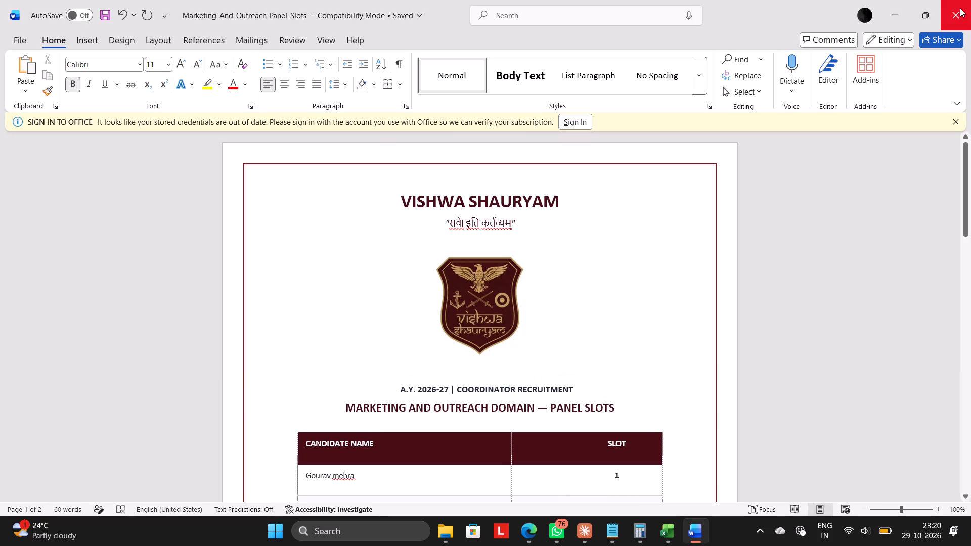
# Close the Marketing_And_Outreach_Panel_Slots Word document.
pyautogui.click(960, 8)
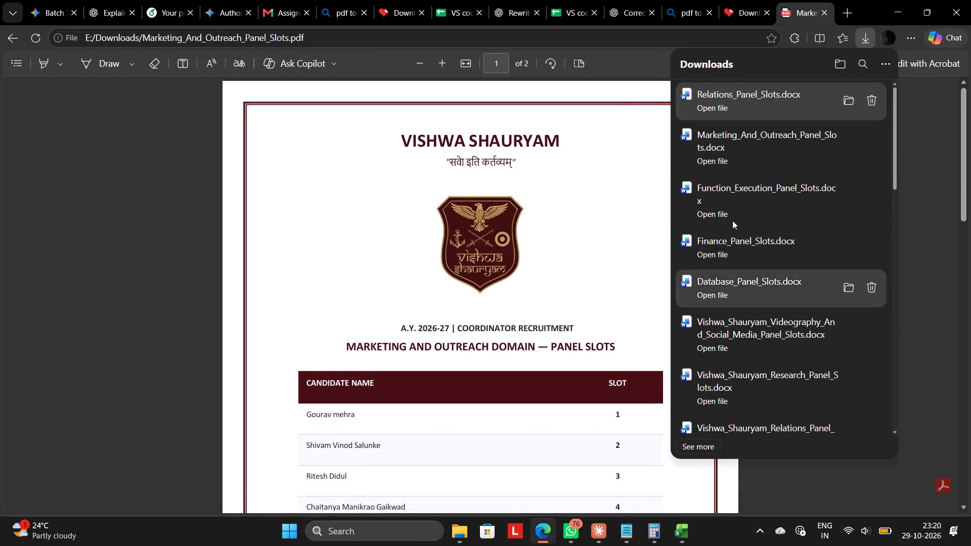
# Reopen the downloaded Relations_Panel_Slots.docx in Word and dismiss the activation wizard.
pyautogui.click(711, 112)
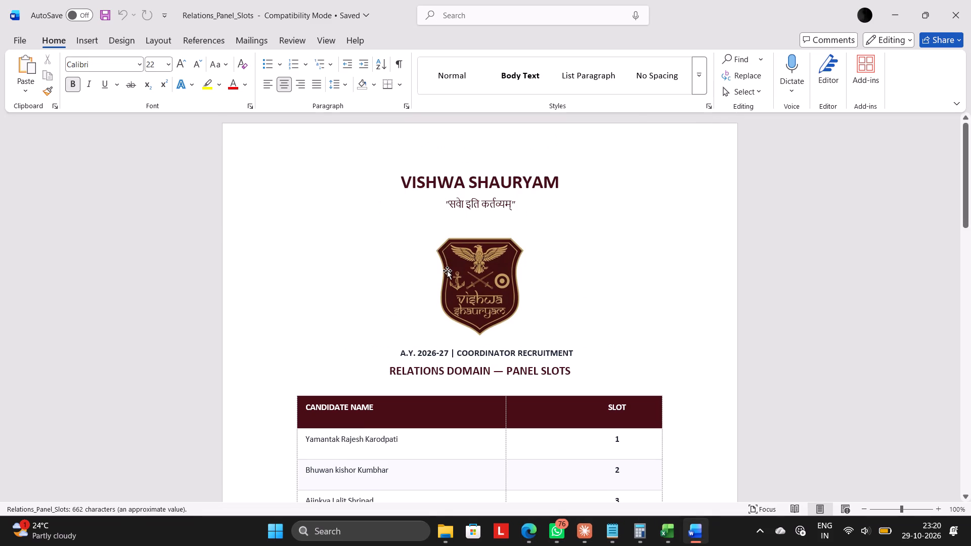
pyautogui.scroll(2, 447, 270)
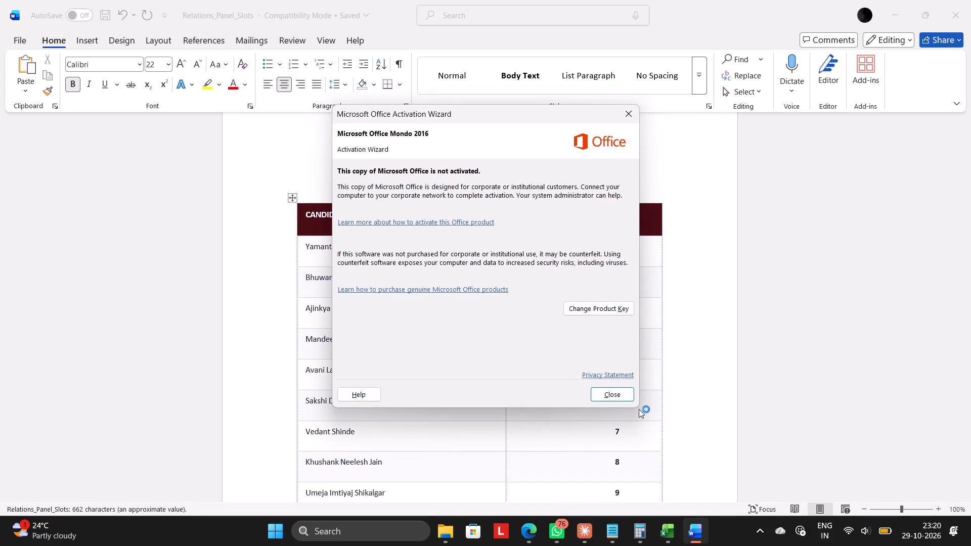
pyautogui.click(609, 393)
pyautogui.scroll(5, 582, 269)
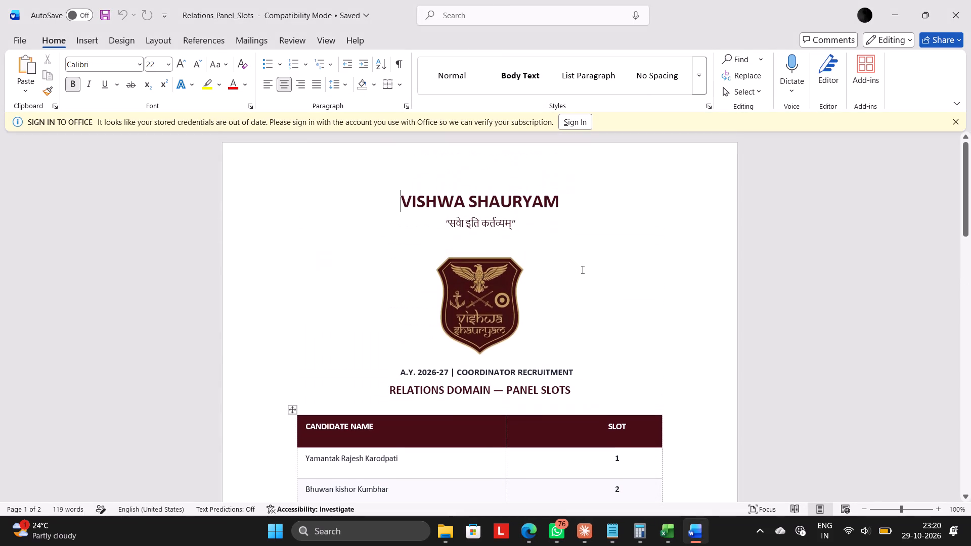
# Add a box page border to the whole Relations document in a thick-and-thin line style, dark red, 2¼ pt wide.
pyautogui.click(126, 38)
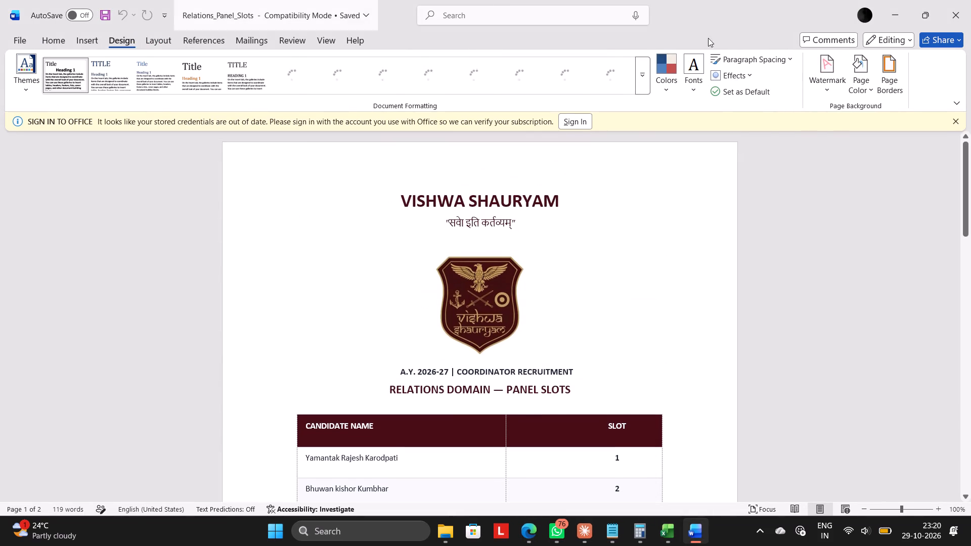
pyautogui.click(900, 82)
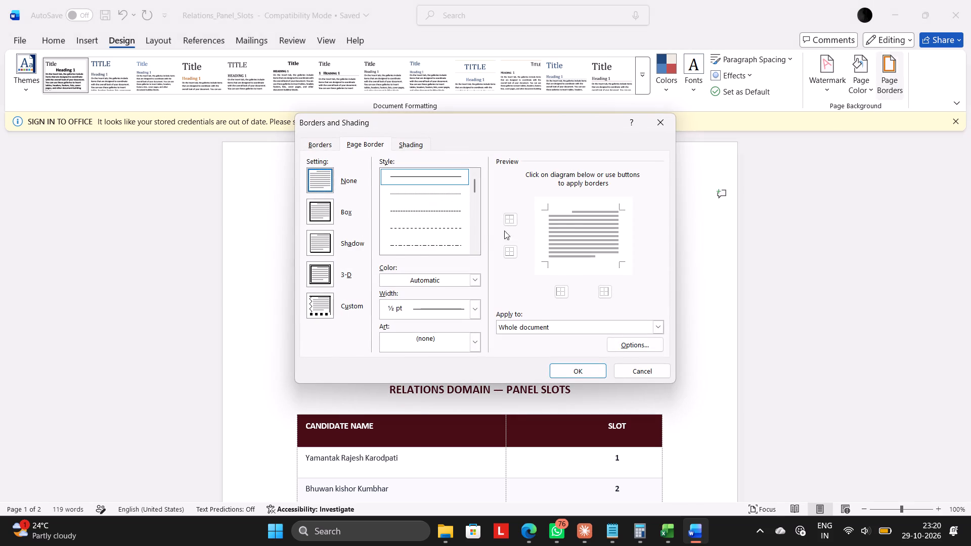
pyautogui.moveTo(473, 187); pyautogui.dragTo(474, 199)
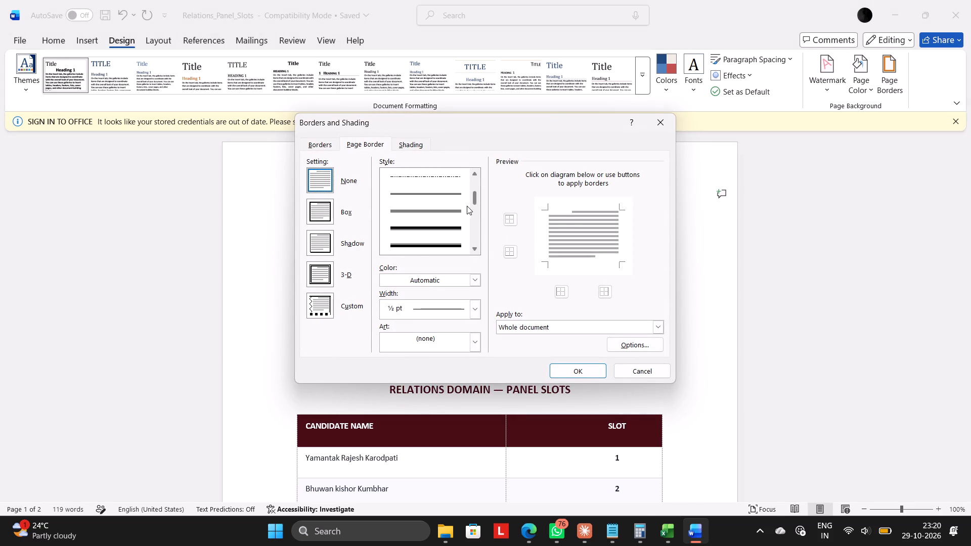
pyautogui.click(454, 223)
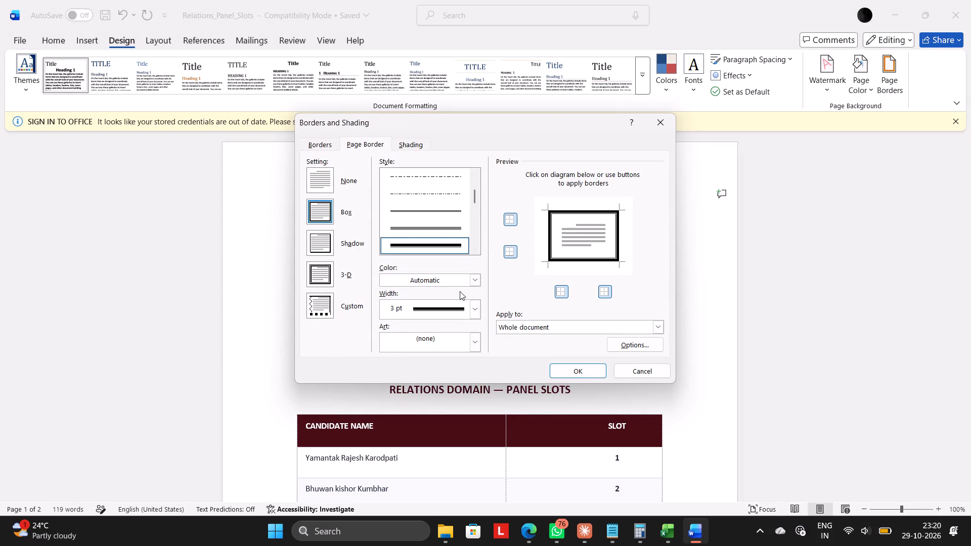
pyautogui.click(460, 284)
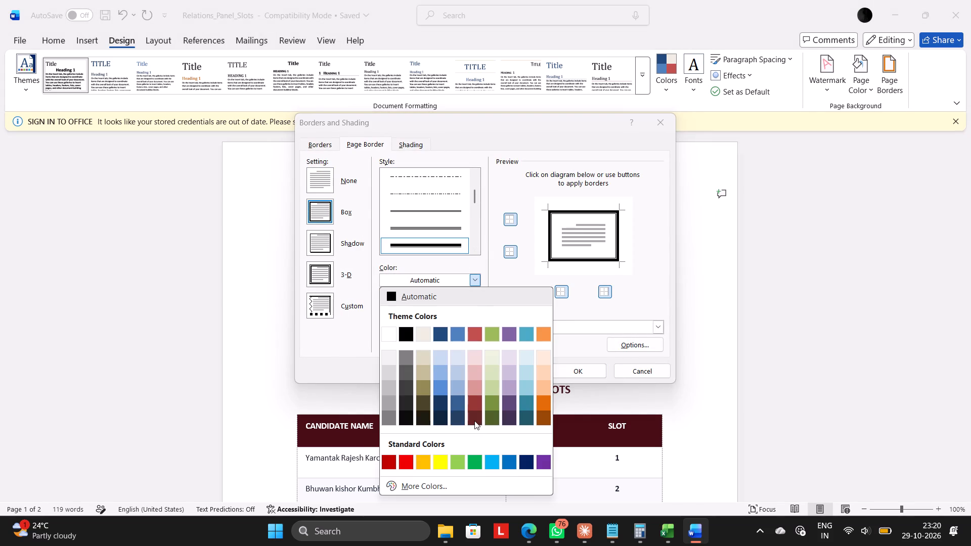
pyautogui.click(474, 421)
pyautogui.click(475, 306)
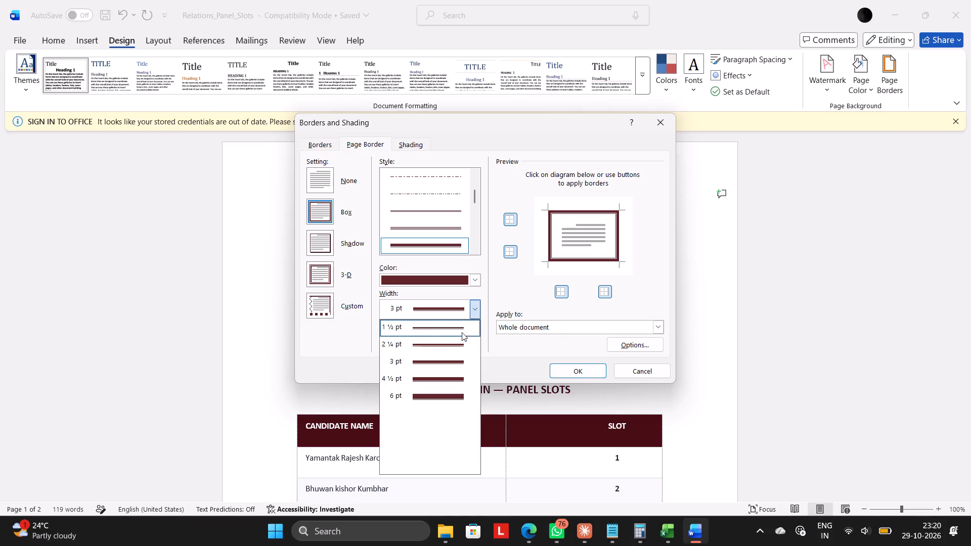
pyautogui.click(453, 345)
pyautogui.click(591, 371)
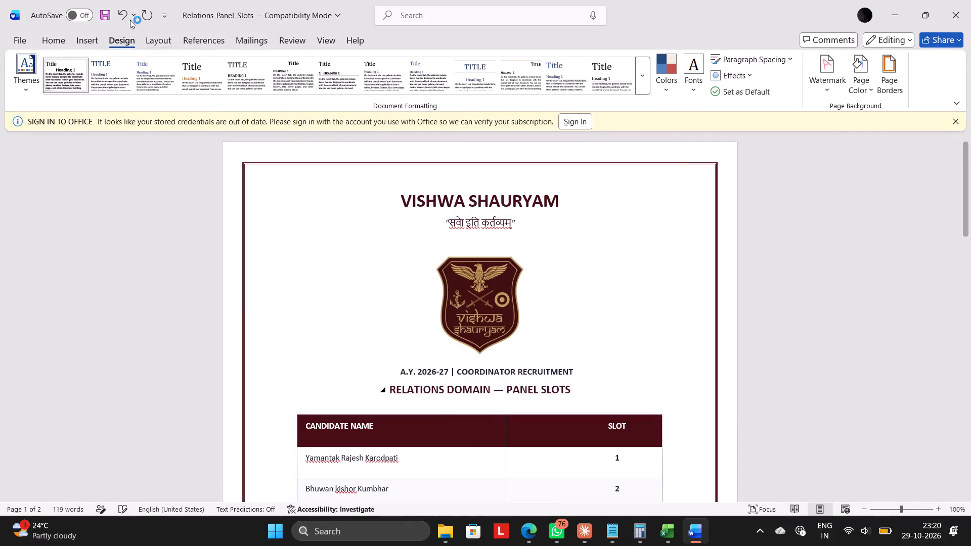
# Save Relations_Panel_Slots as a PDF in the Downloads folder on drive E, check the exported pages and close the PDF.
pyautogui.click(13, 40)
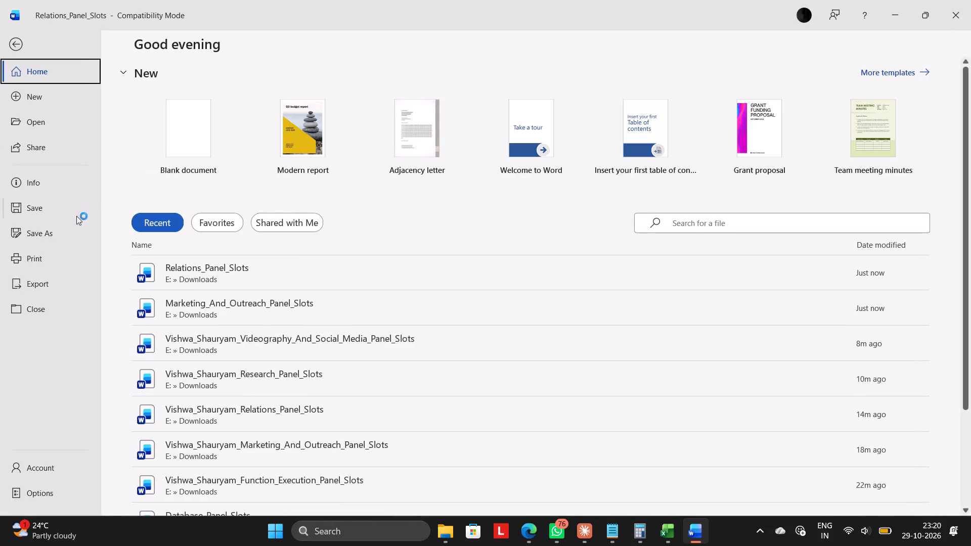
pyautogui.click(54, 233)
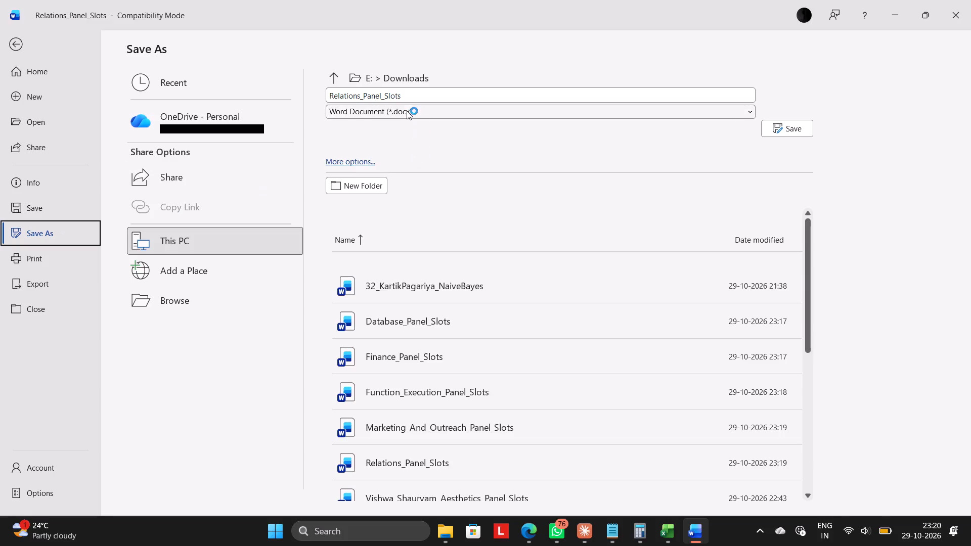
pyautogui.click(407, 111)
pyautogui.click(357, 222)
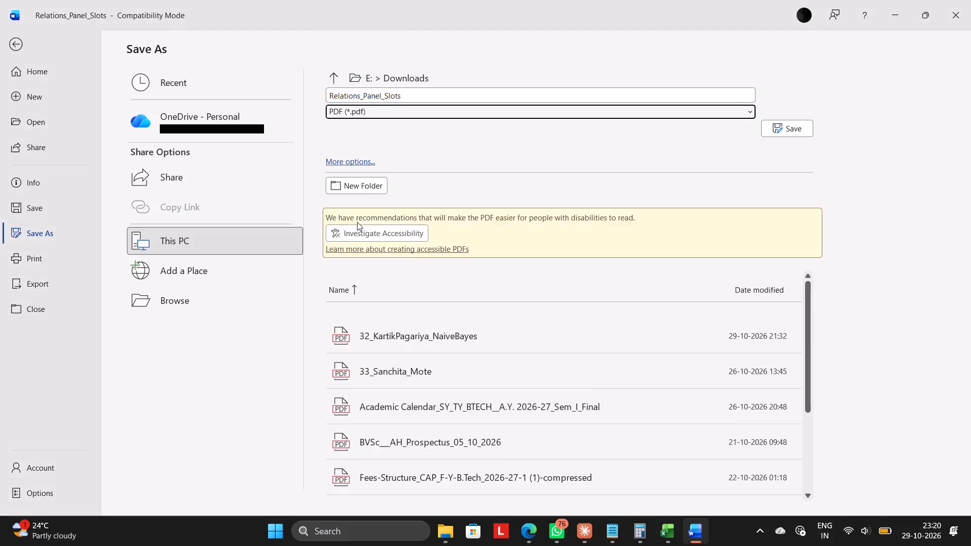
pyautogui.click(797, 129)
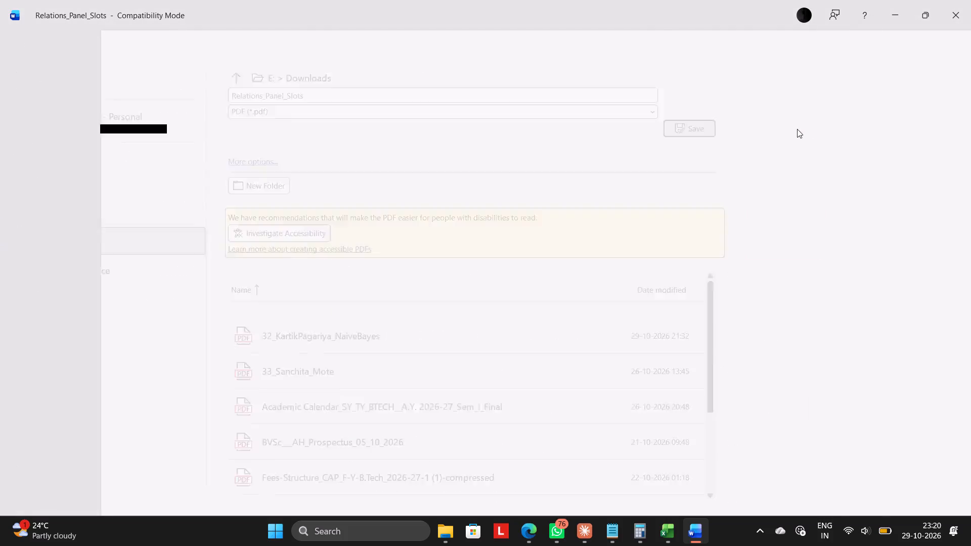
pyautogui.scroll(-4, 797, 129)
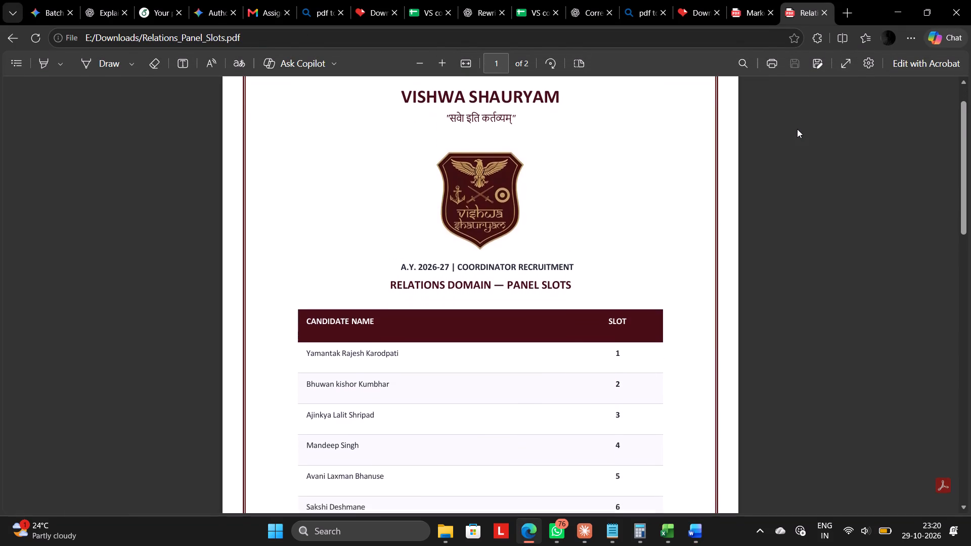
pyautogui.scroll(-7, 797, 129)
pyautogui.scroll(11, 797, 129)
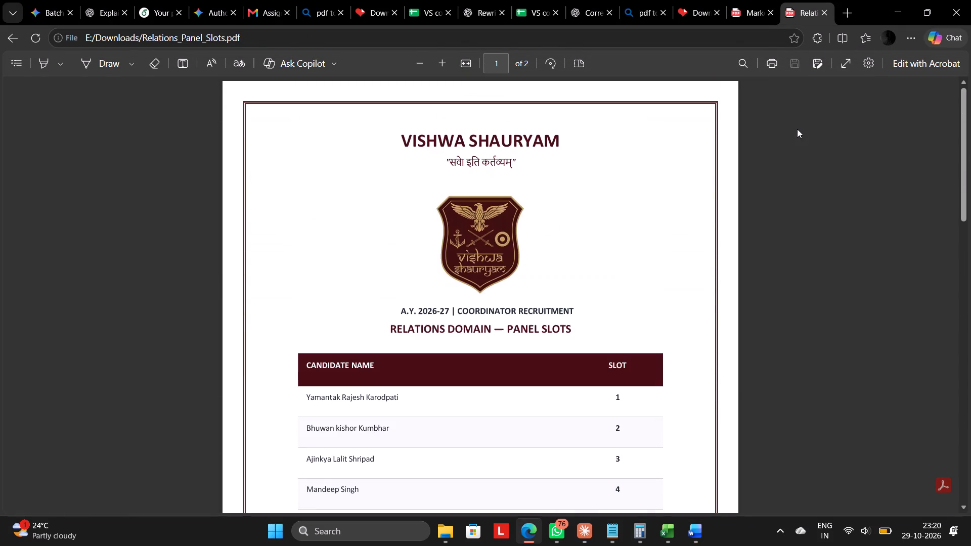
pyautogui.scroll(4, 797, 129)
pyautogui.click(823, 10)
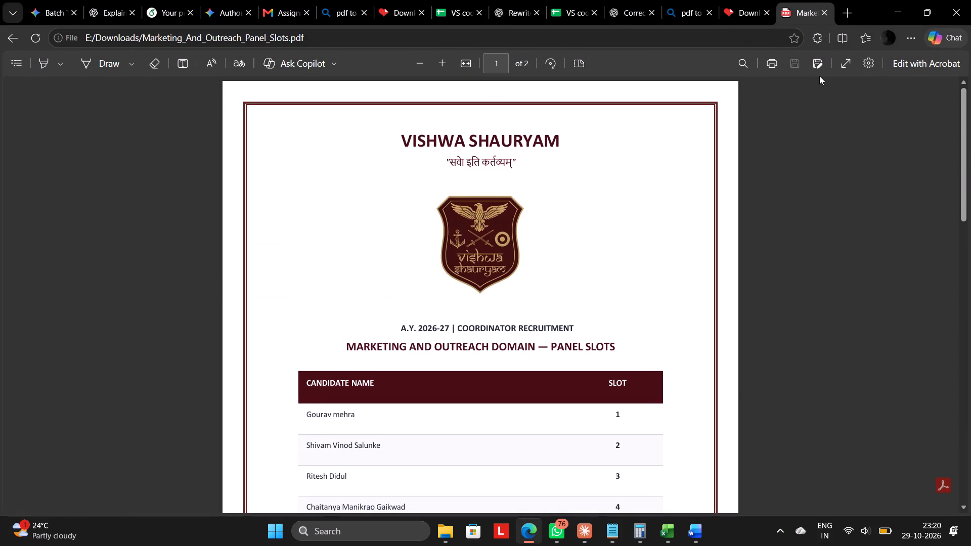
# Open the downloaded Function_Execution_Panel_Slots.docx in Word.
pyautogui.hotkey('ctrl', 'j')
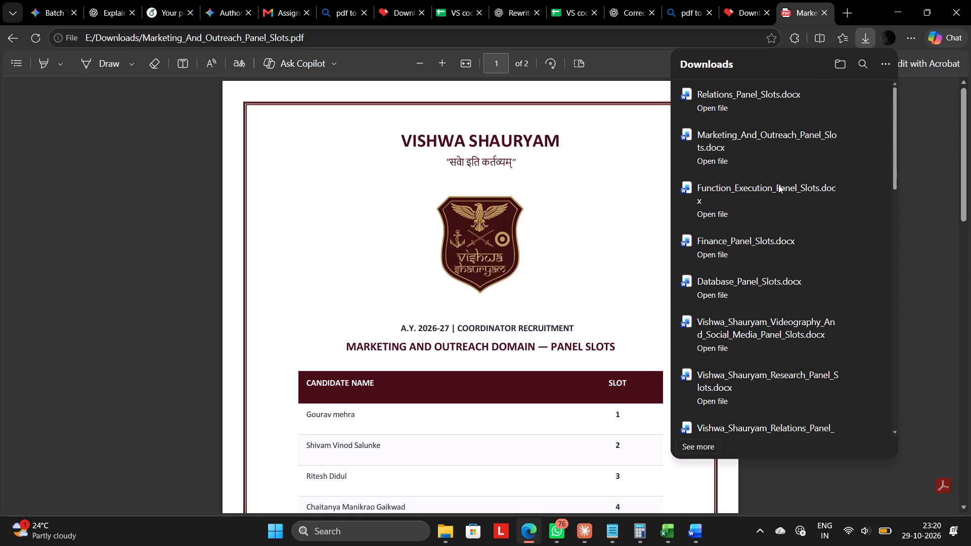
pyautogui.click(716, 215)
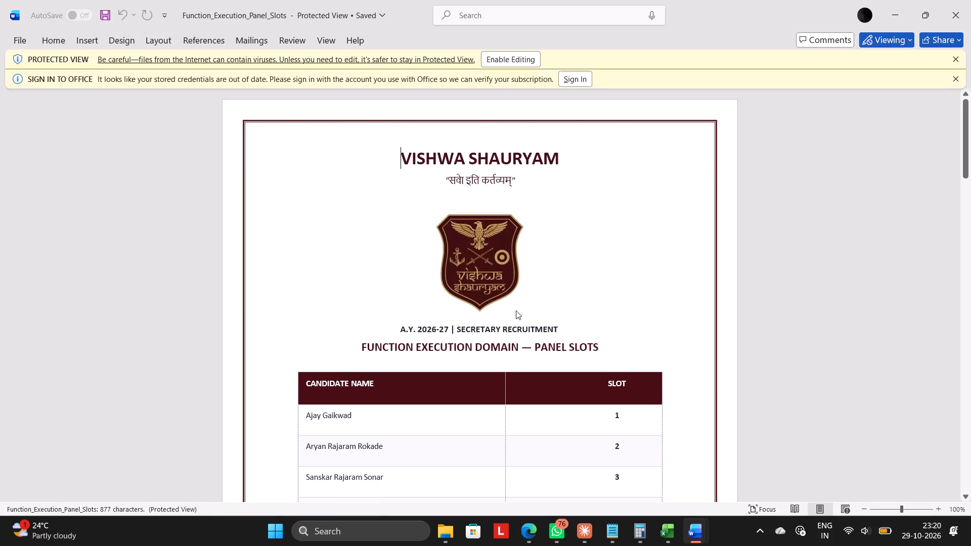
# Enable editing of the Function Execution document and replace SECRETARY with COORDINATOR in its A.Y. 2026-27 recruitment line.
pyautogui.click(526, 62)
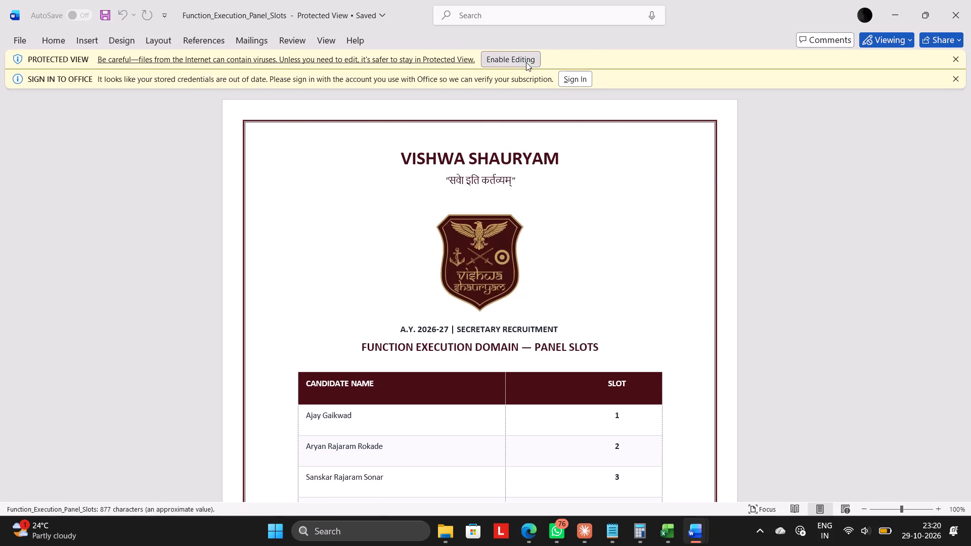
pyautogui.doubleClick(485, 373)
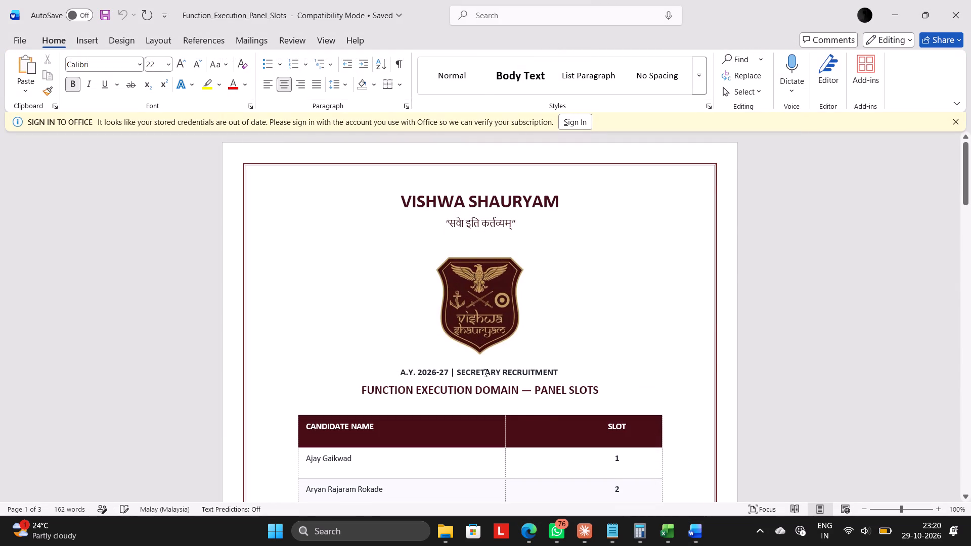
pyautogui.hotkey('ctrl', 'v')
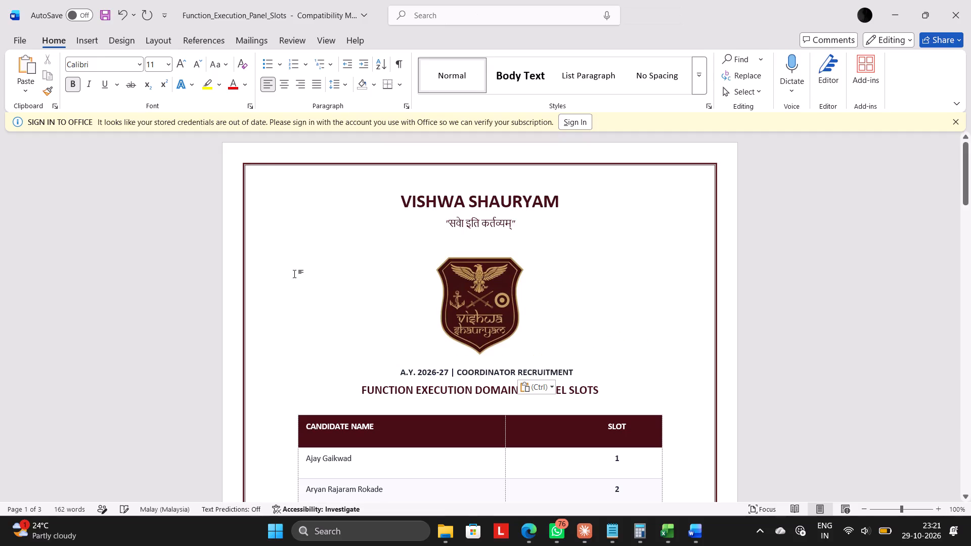
# Save Function_Execution_Panel_Slots as a PDF in the Downloads folder on drive E and close the exported PDF.
pyautogui.click(24, 44)
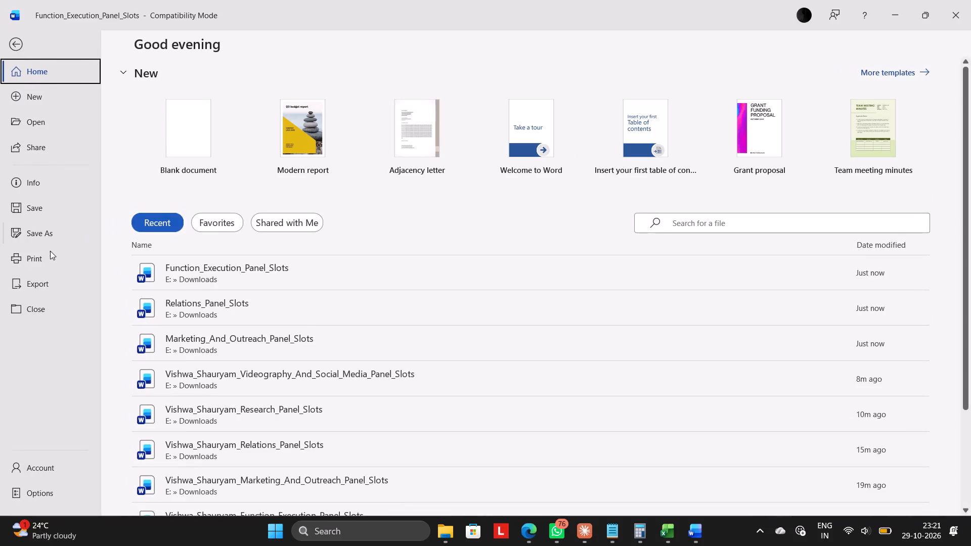
pyautogui.click(49, 235)
pyautogui.click(379, 111)
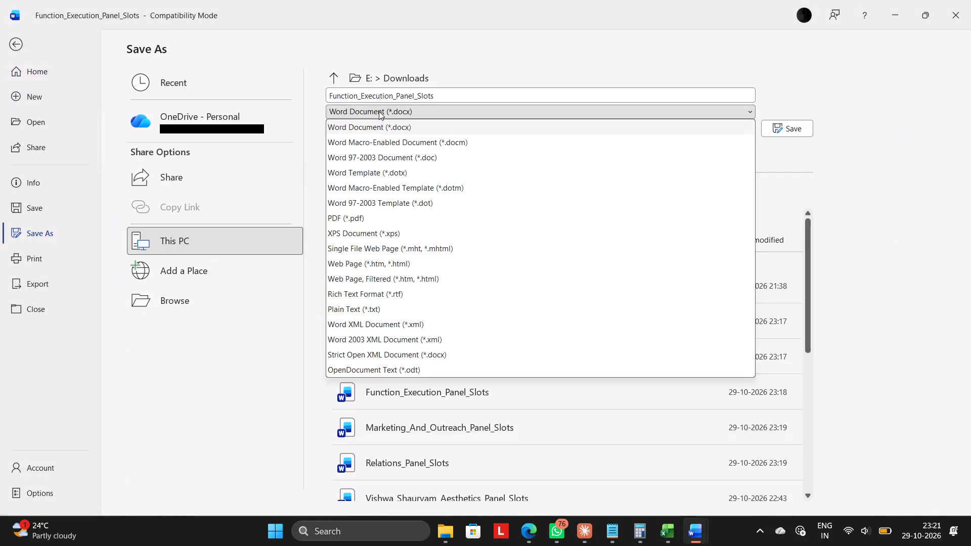
pyautogui.click(361, 219)
pyautogui.press('Return')
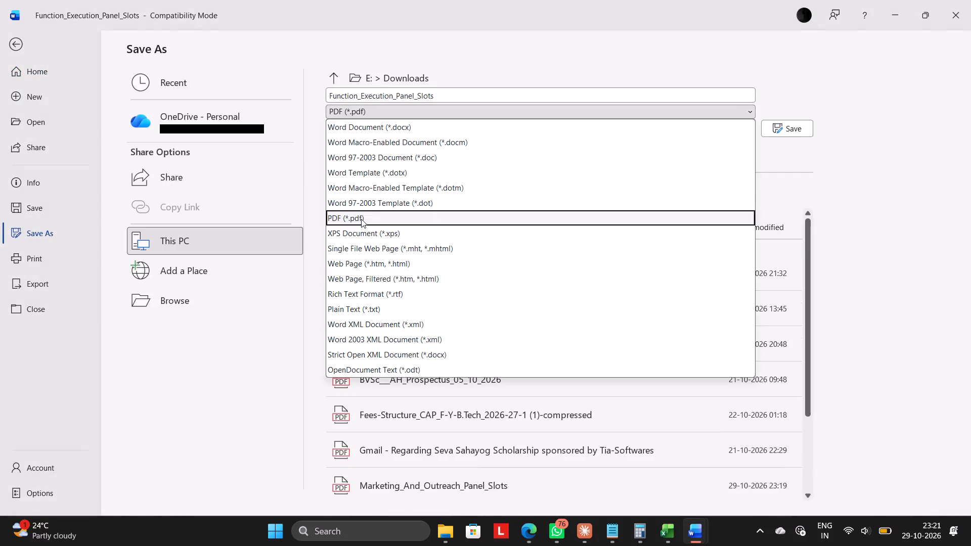
pyautogui.click(780, 129)
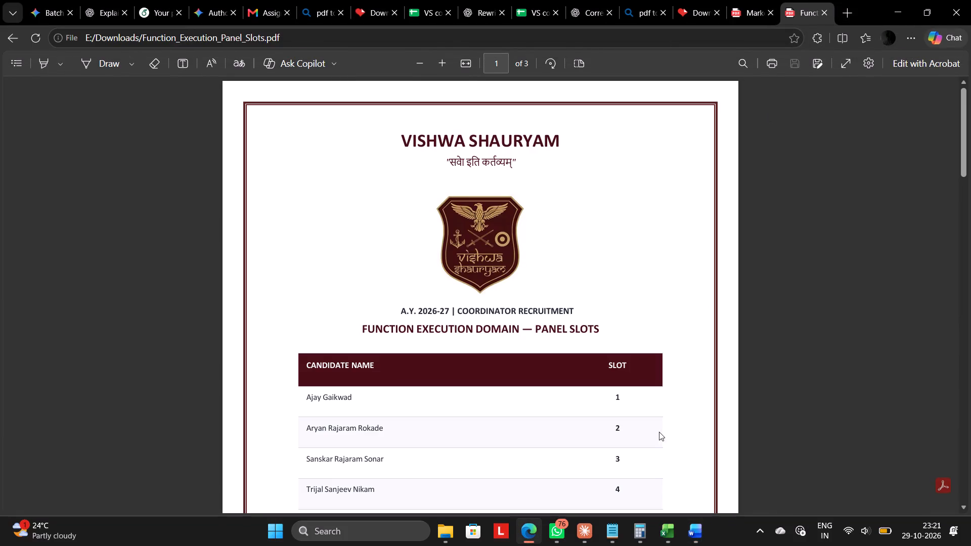
pyautogui.click(826, 12)
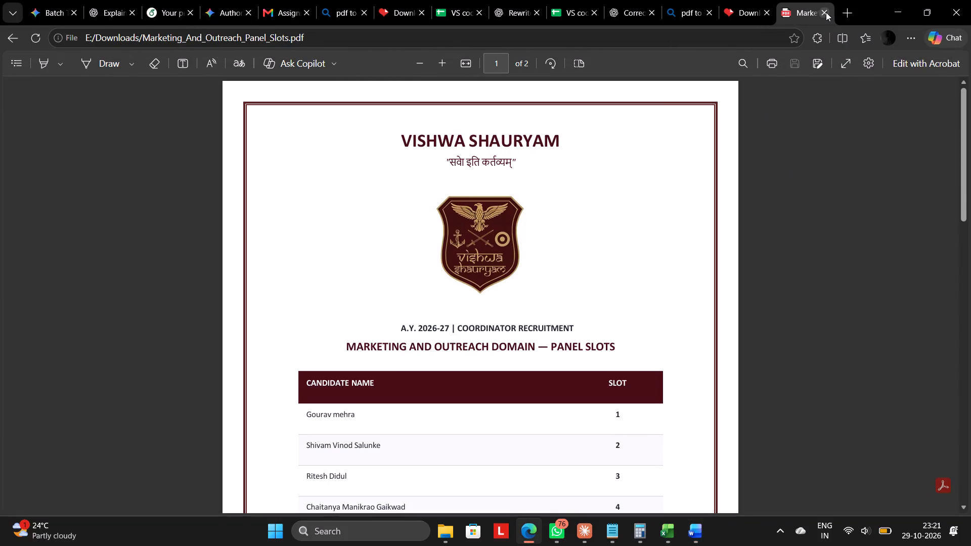
# Open the downloaded Database_Panel_Slots.docx for editing in Word and replace SECRETARY with COORDINATOR in its recruitment line.
pyautogui.hotkey('ctrl', 'j')
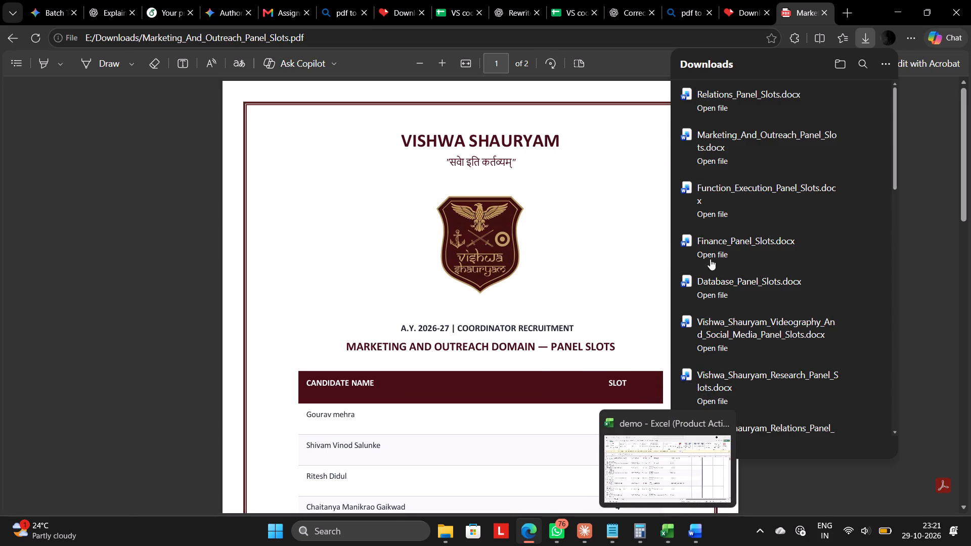
pyautogui.click(713, 293)
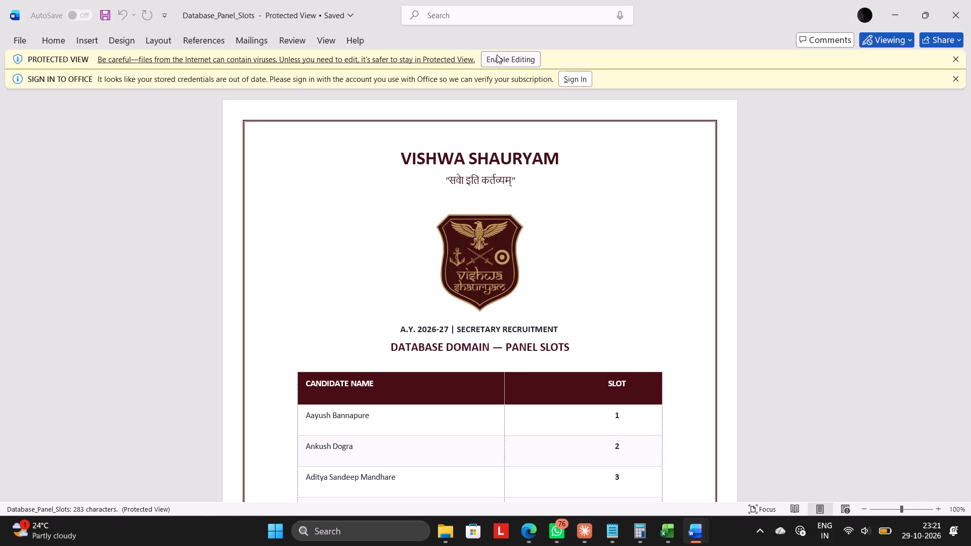
pyautogui.click(501, 61)
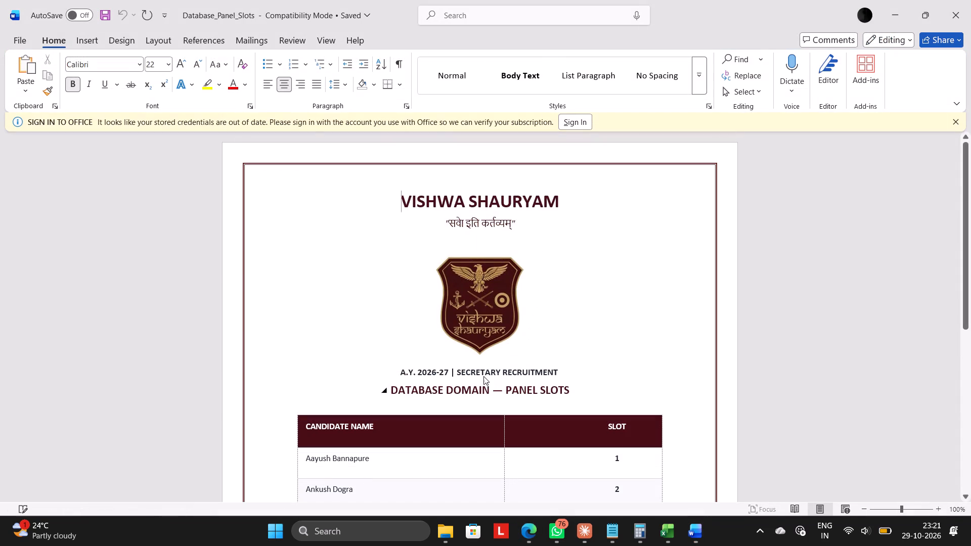
pyautogui.doubleClick(481, 375)
pyautogui.hotkey('ctrl', 'v')
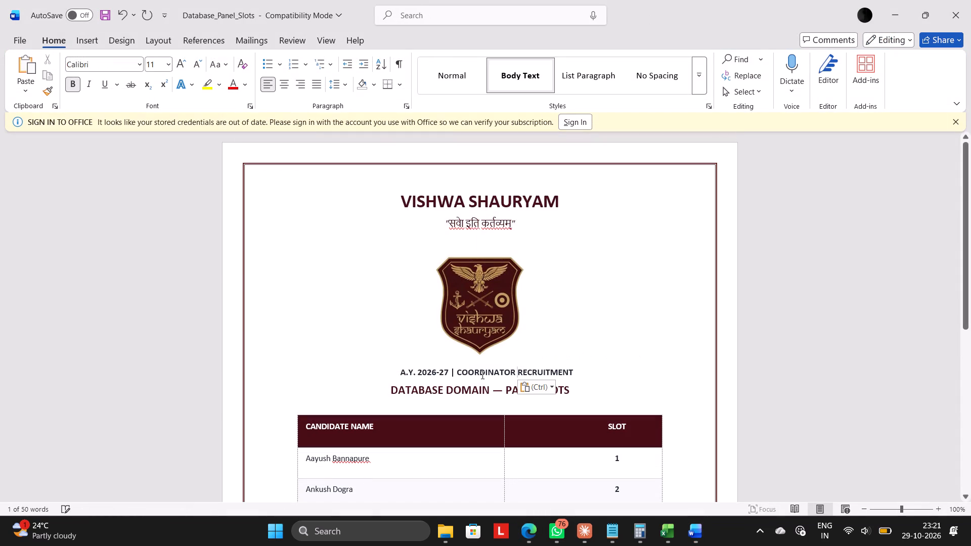
# Save Database_Panel_Slots as a PDF in the Downloads folder on drive E, check the exported page and close the open PDFs.
pyautogui.click(21, 39)
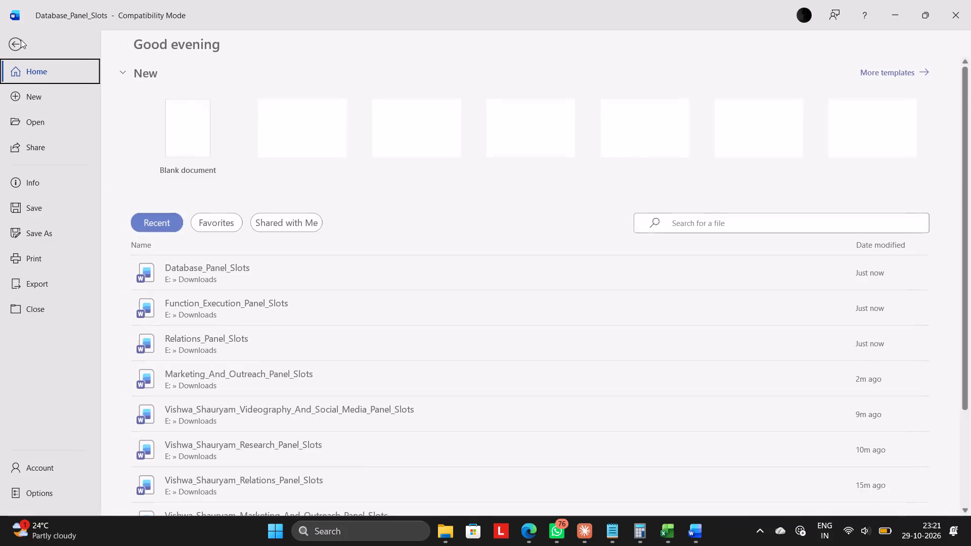
pyautogui.click(23, 231)
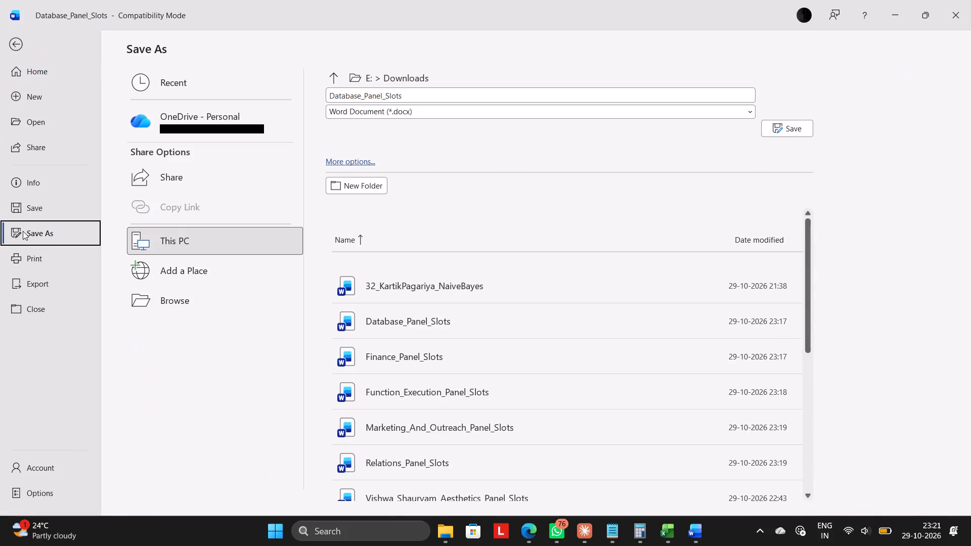
pyautogui.click(359, 113)
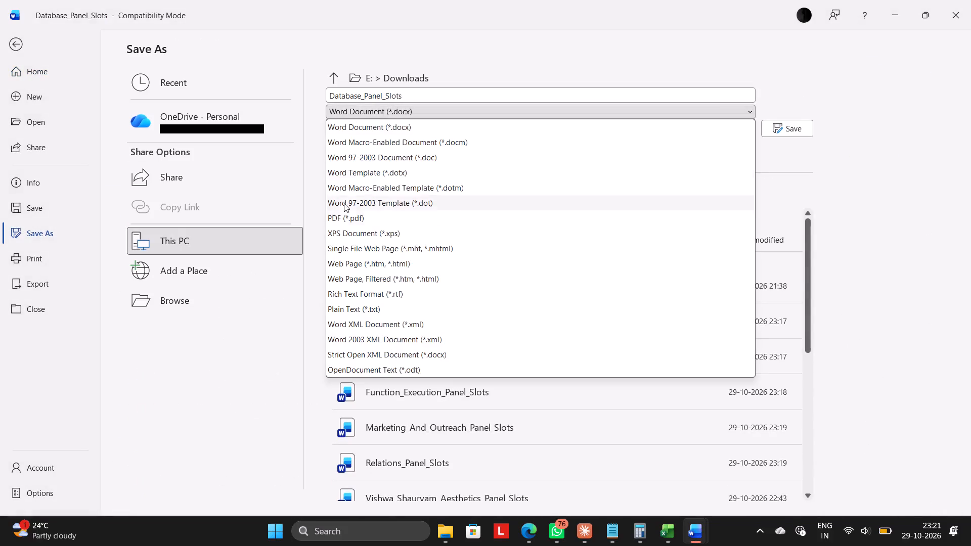
pyautogui.click(341, 219)
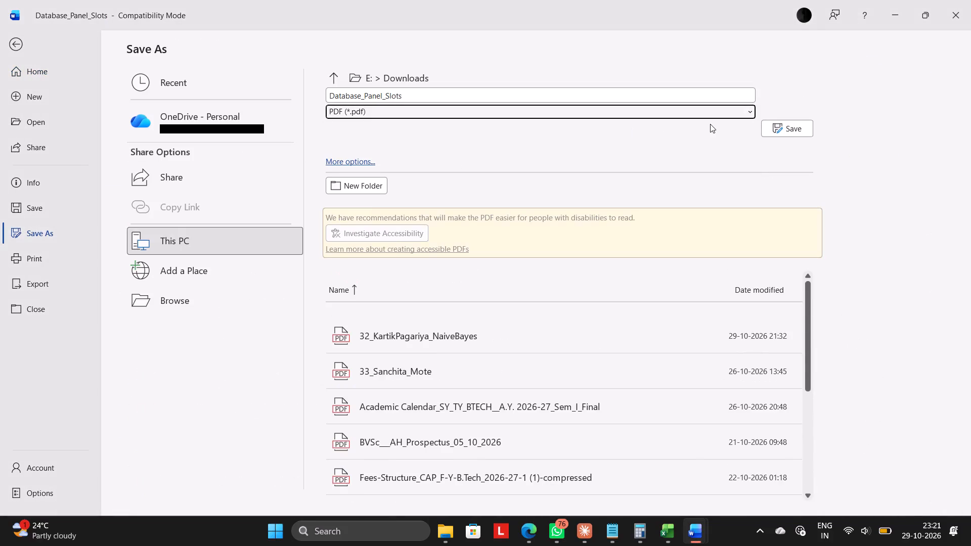
pyautogui.click(791, 124)
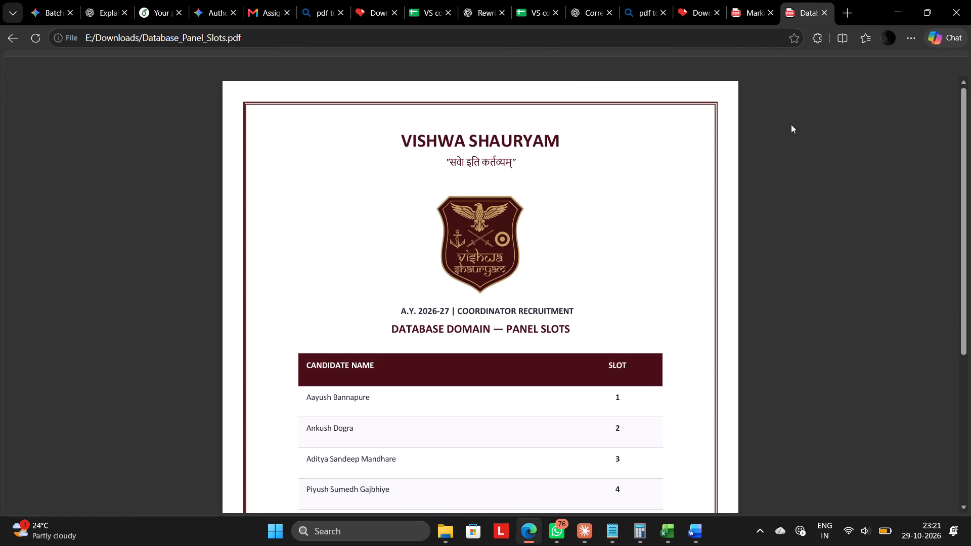
pyautogui.scroll(-4, 791, 124)
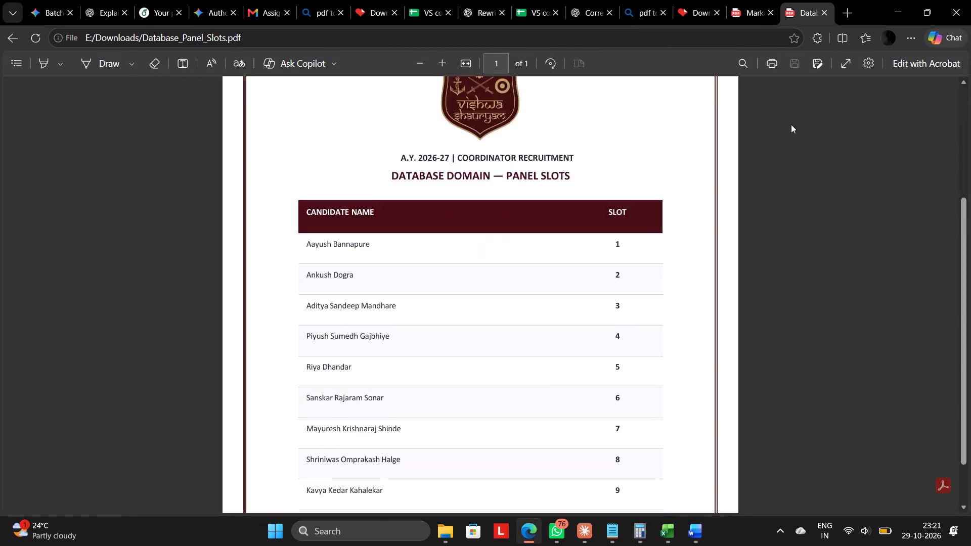
pyautogui.scroll(-5, 791, 124)
pyautogui.click(829, 7)
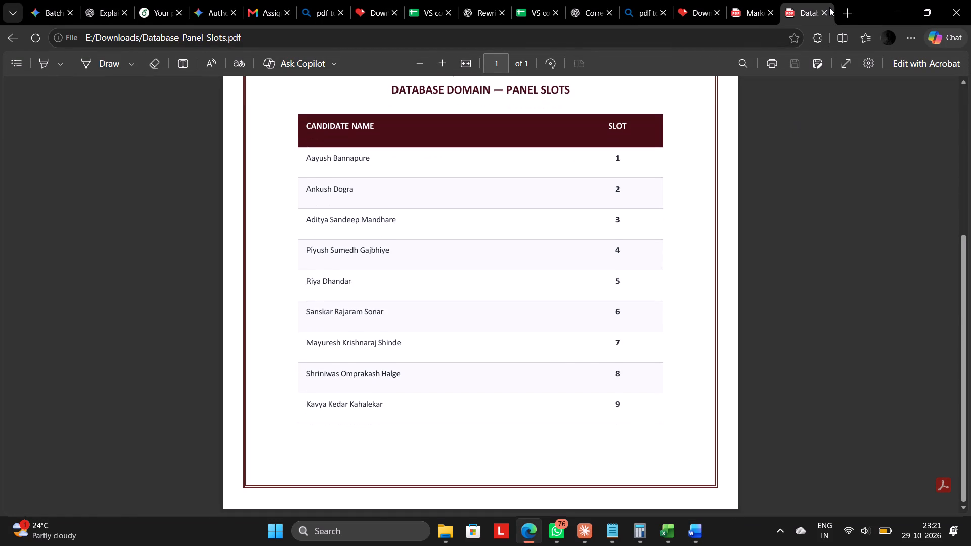
pyautogui.click(824, 14)
pyautogui.click(824, 14)
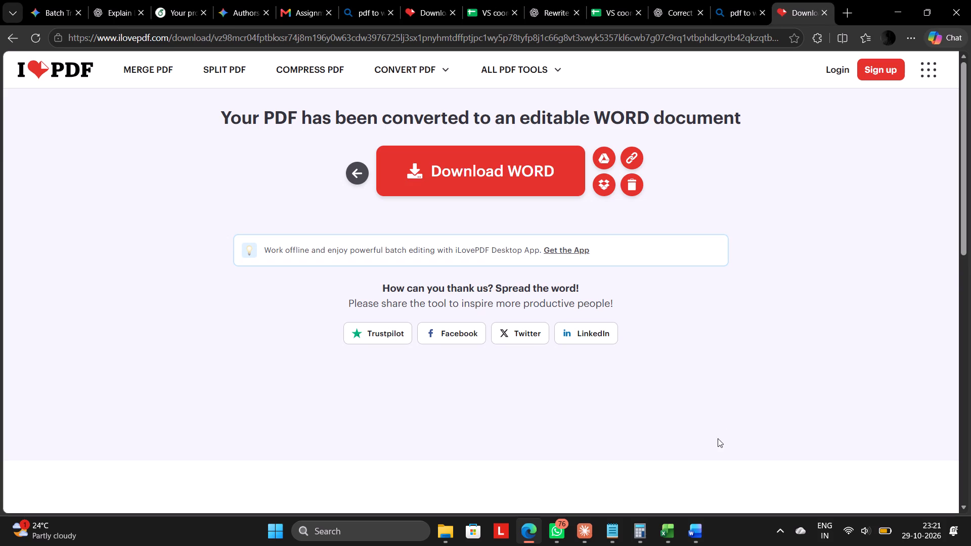
# Close the Relations, Function Execution and Database panel slots documents in Word without saving their changes.
pyautogui.click(616, 423)
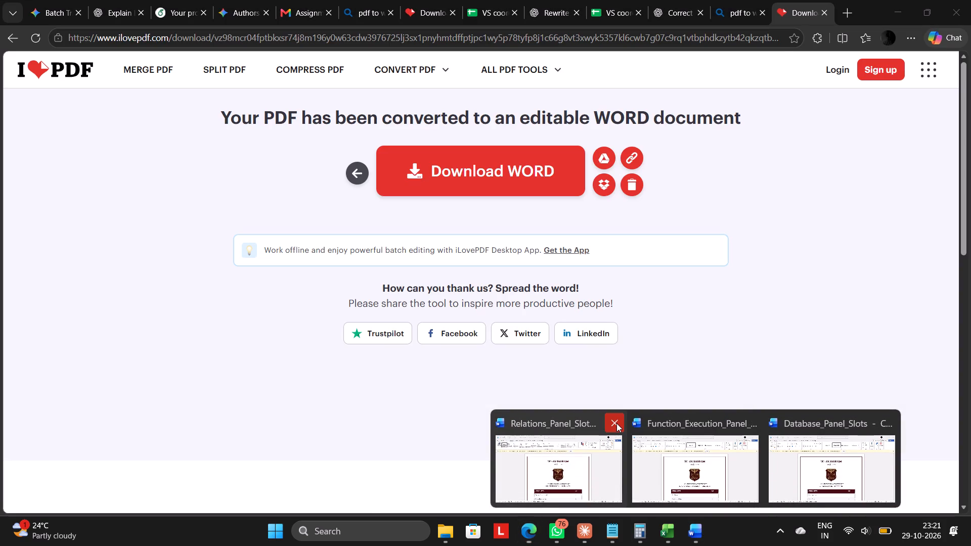
pyautogui.click(604, 454)
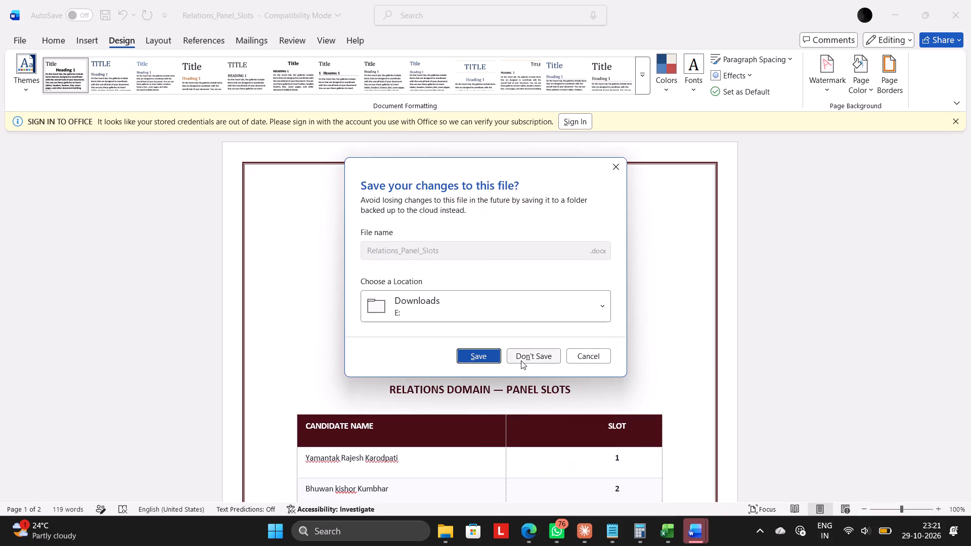
pyautogui.click(523, 359)
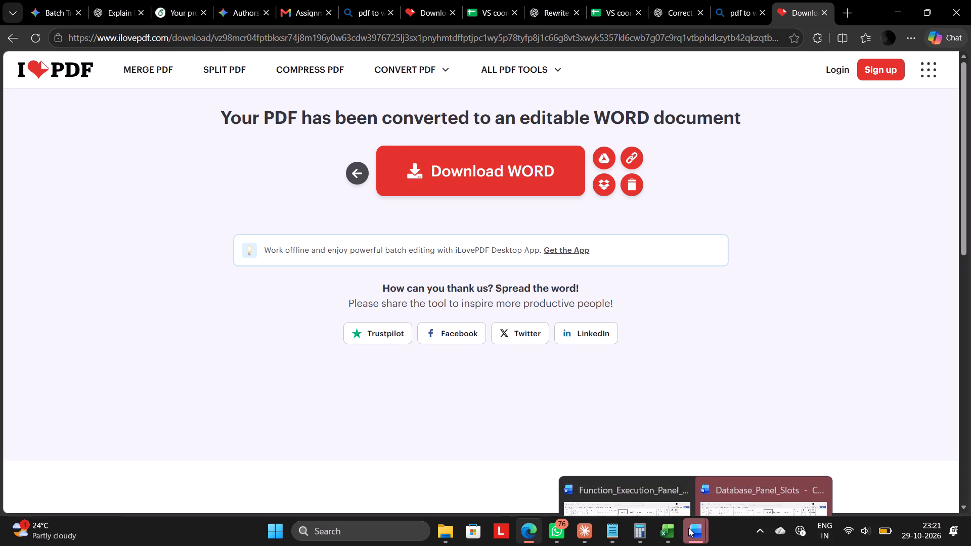
pyautogui.click(684, 421)
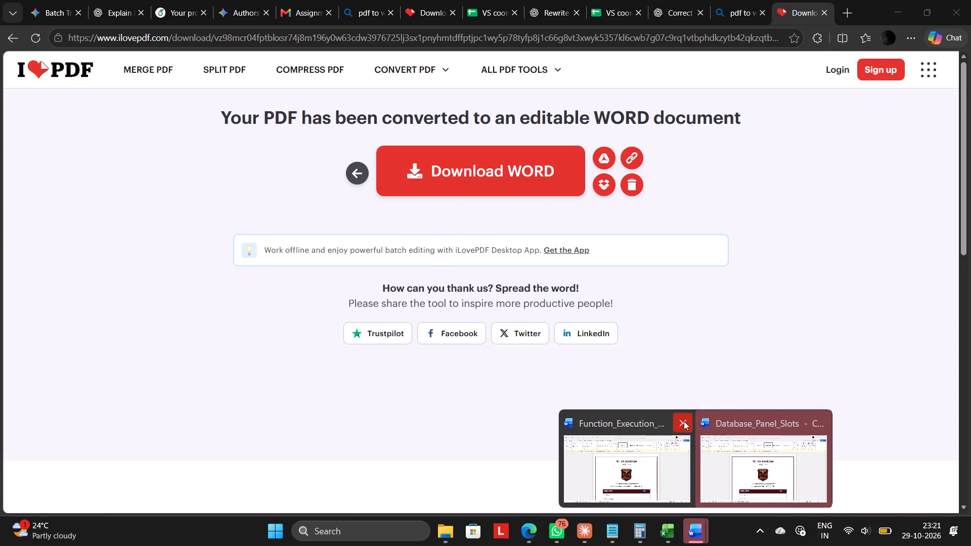
pyautogui.click(664, 456)
pyautogui.click(519, 359)
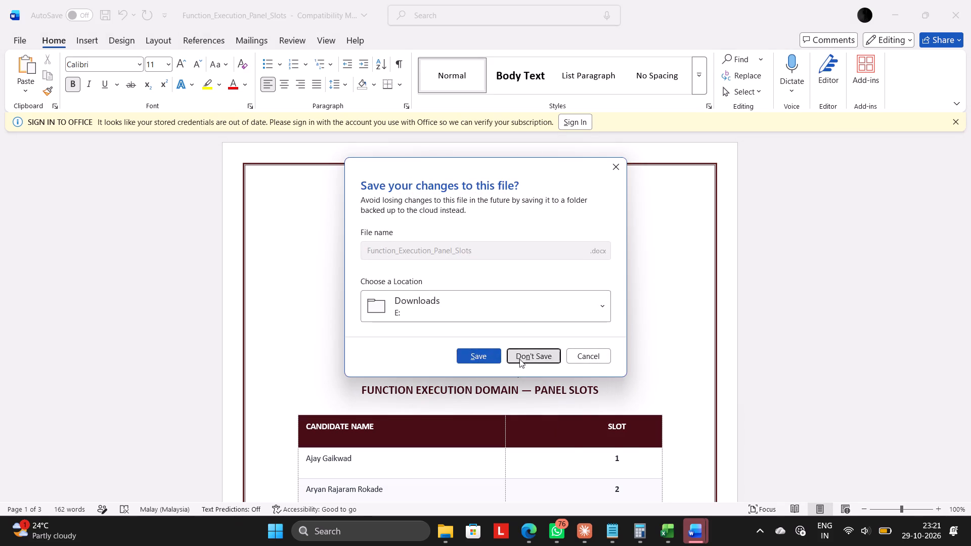
pyautogui.click(694, 534)
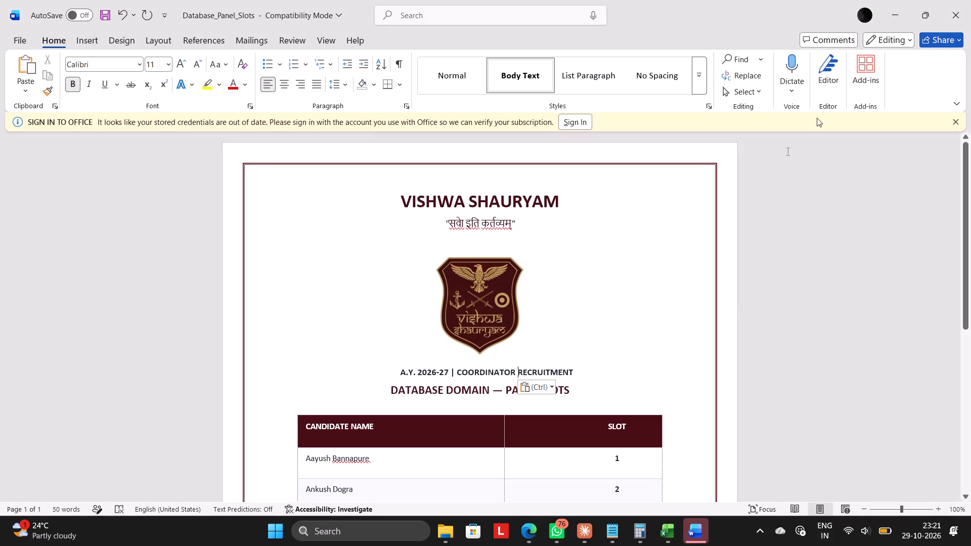
pyautogui.click(956, 20)
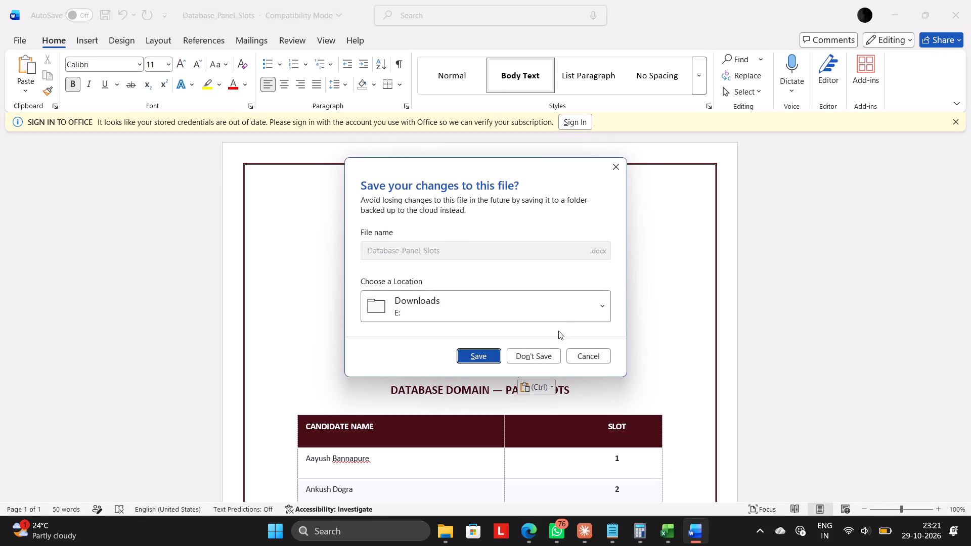
pyautogui.click(533, 358)
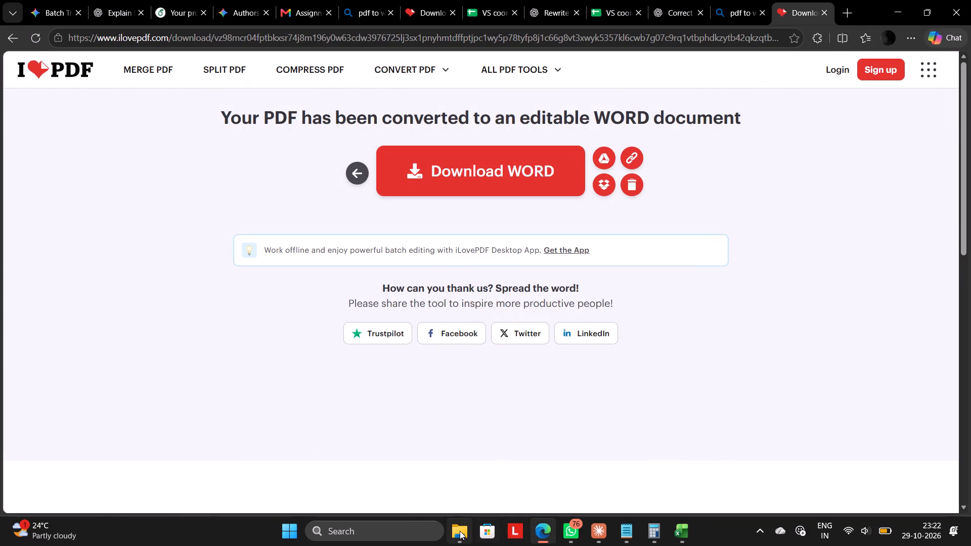
# In File Explorer, delete the Word document Database_Panel_Slots from the Panel folder inside COORDINATOR.
pyautogui.click(460, 531)
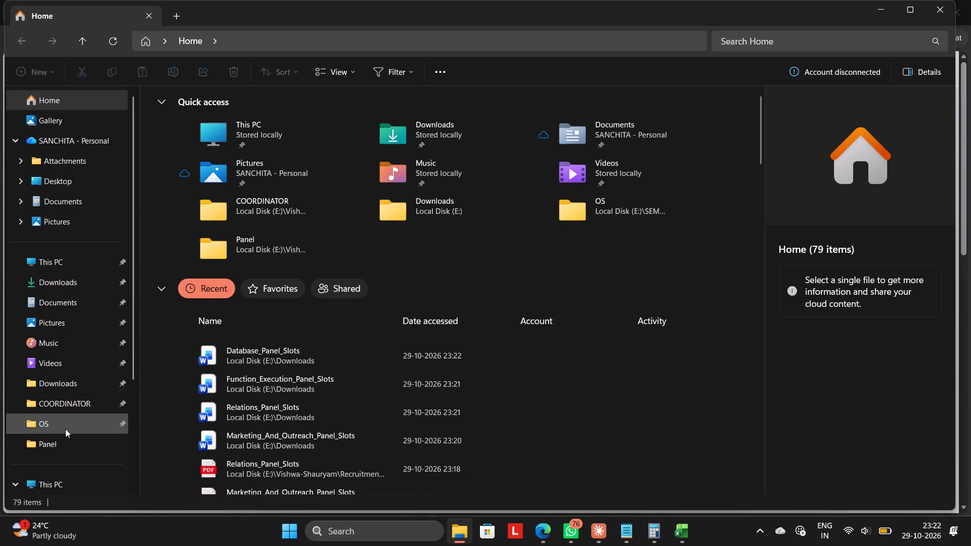
pyautogui.click(57, 445)
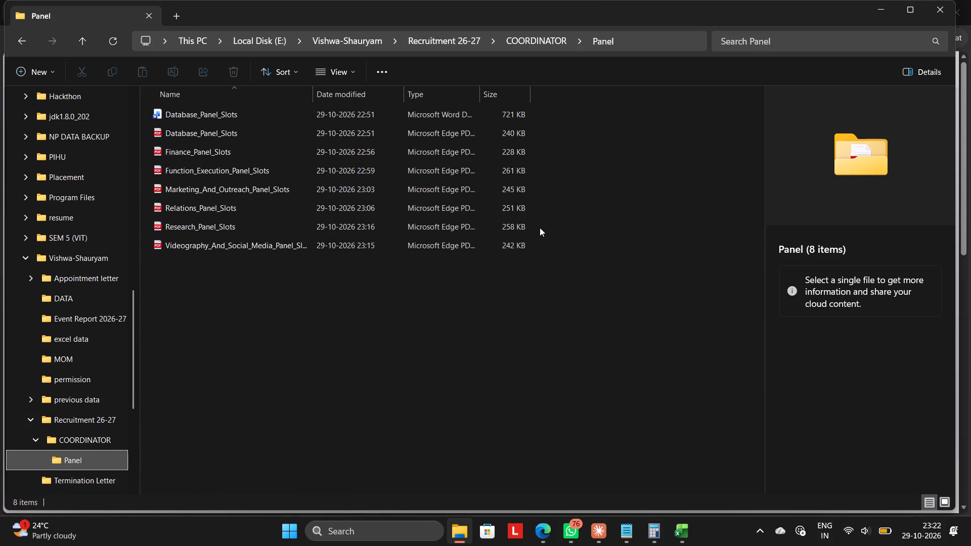
pyautogui.click(251, 115)
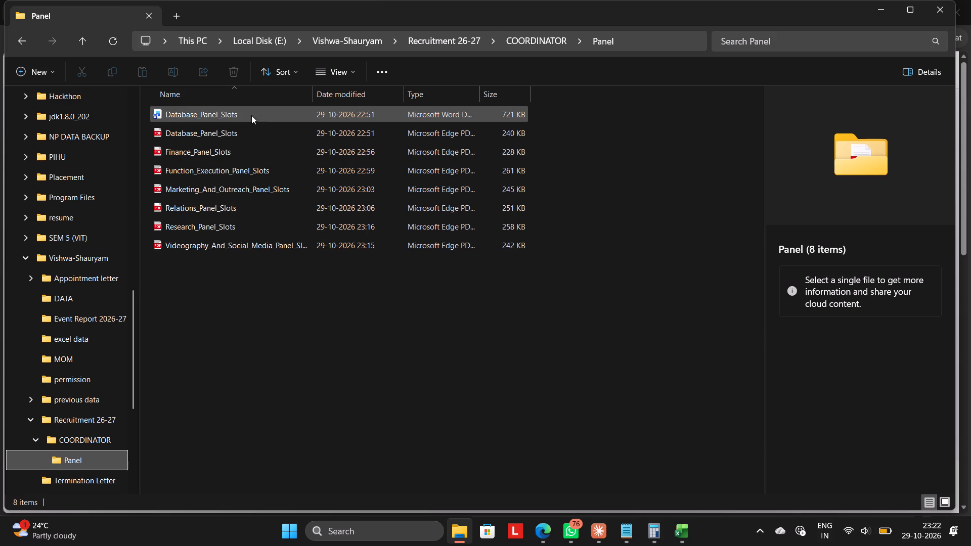
pyautogui.click(237, 75)
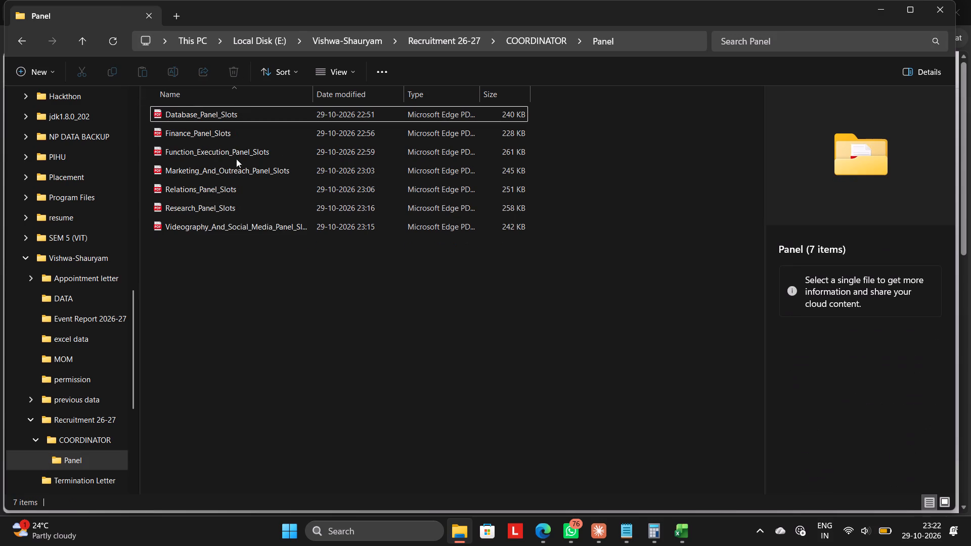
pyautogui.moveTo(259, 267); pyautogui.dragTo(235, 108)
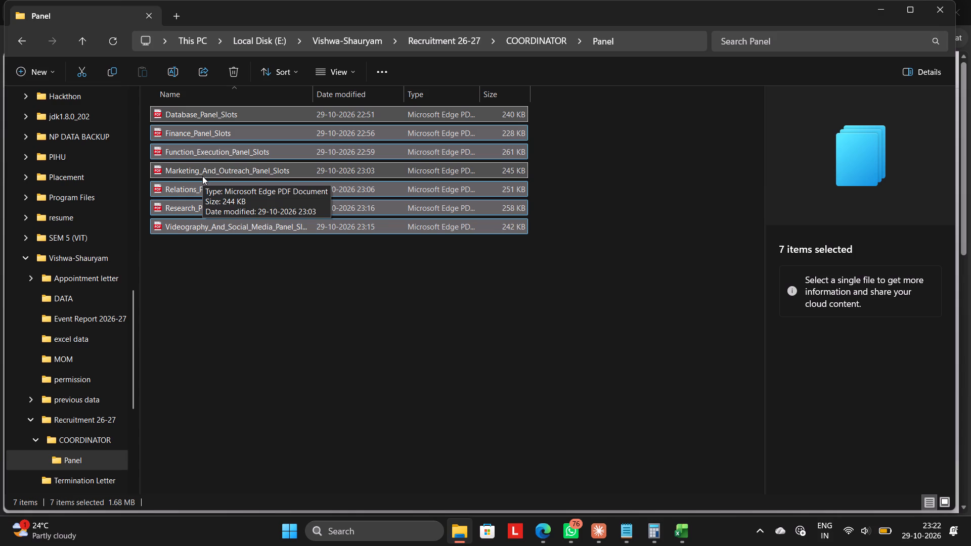
# Open the Word document Aesthetics_Panel_Slots from the COORDINATOR folder.
pyautogui.click(524, 42)
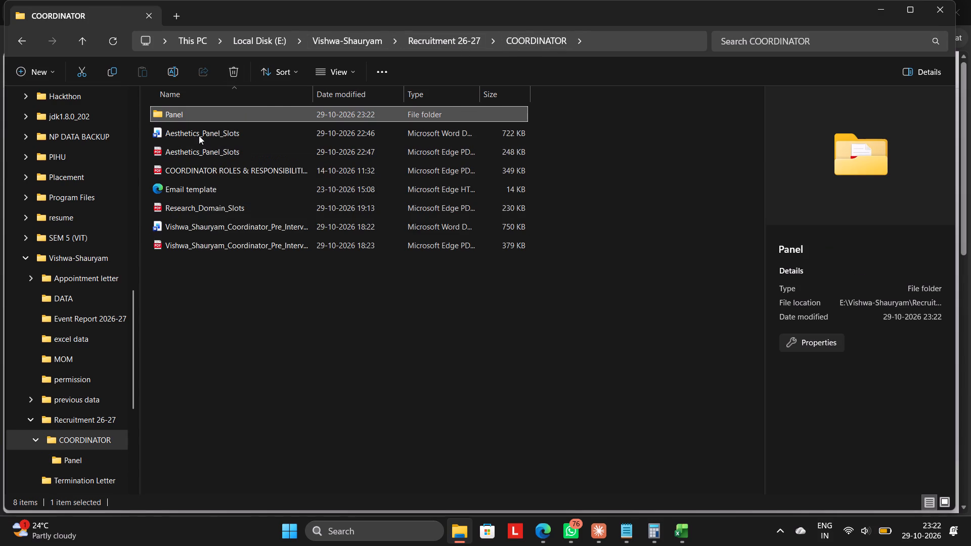
pyautogui.doubleClick(196, 132)
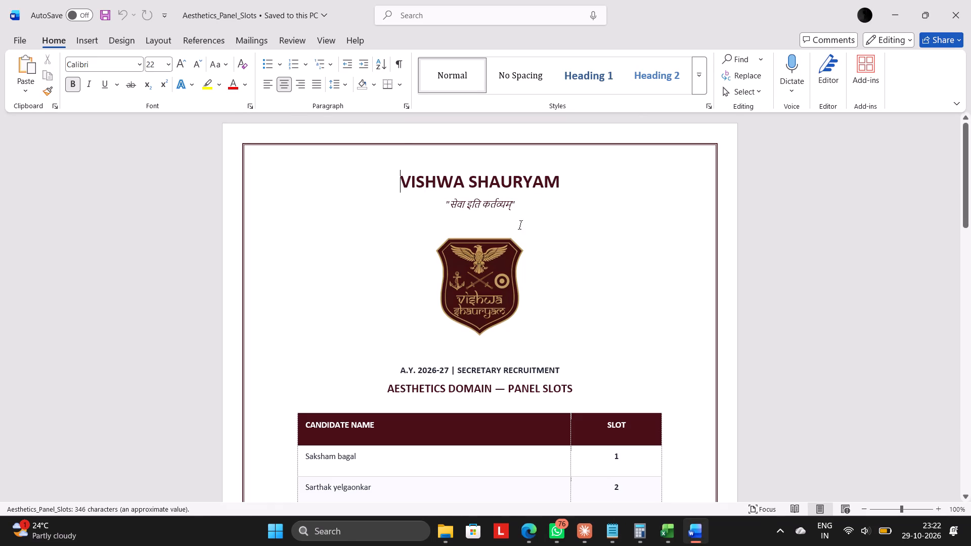
# Replace SECRETARY with COORDINATOR in the recruitment line above the Aesthetics Domain heading.
pyautogui.doubleClick(473, 370)
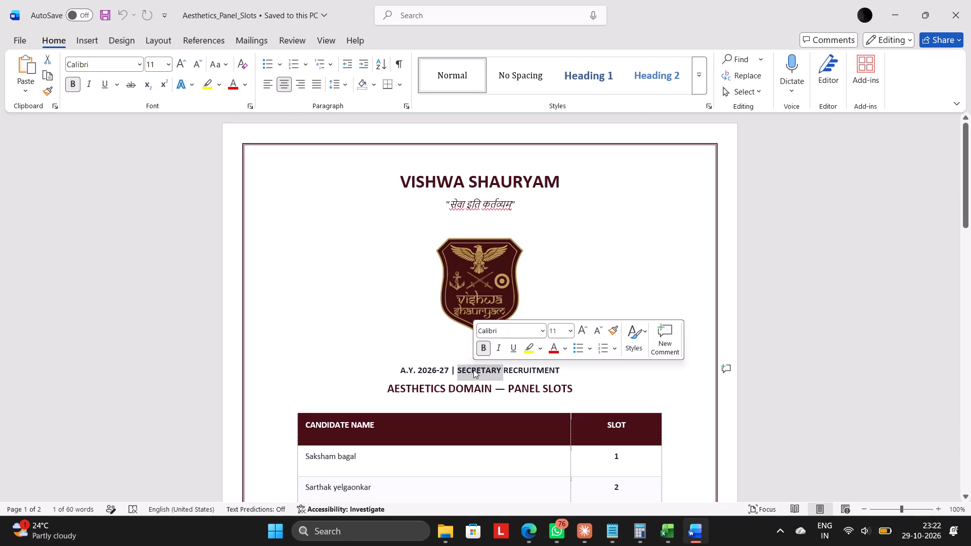
pyautogui.hotkey('ctrl', 'v')
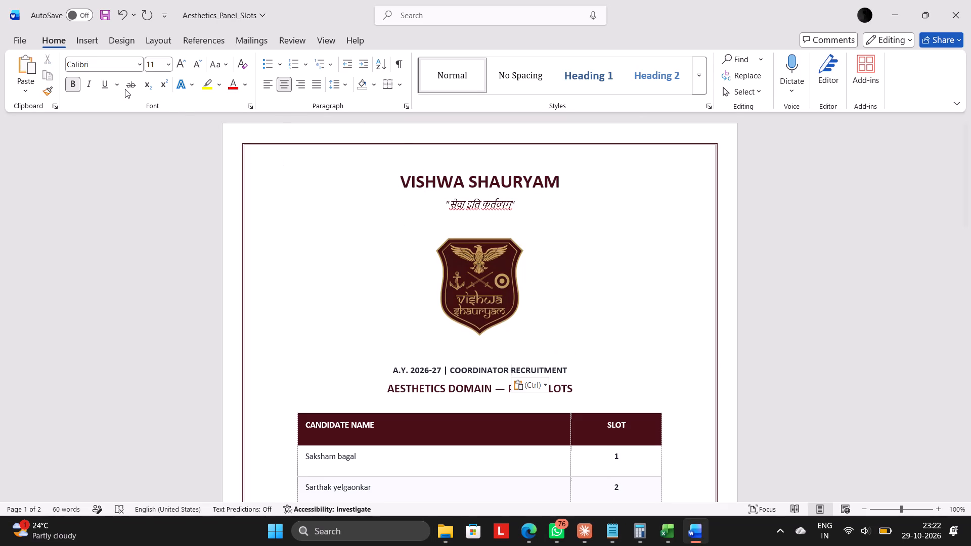
# Save Aesthetics_Panel_Slots as a PDF in the Panel folder inside COORDINATOR.
pyautogui.click(21, 36)
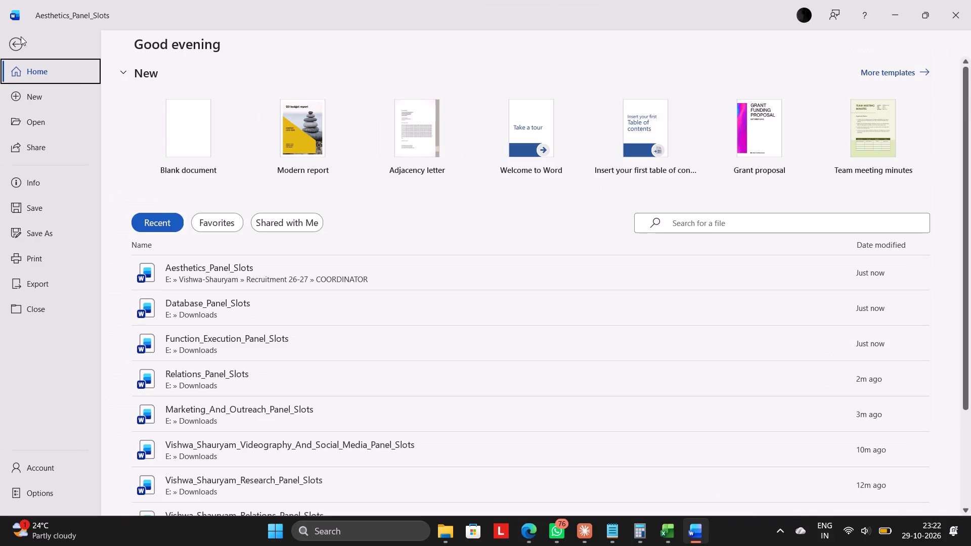
pyautogui.click(43, 233)
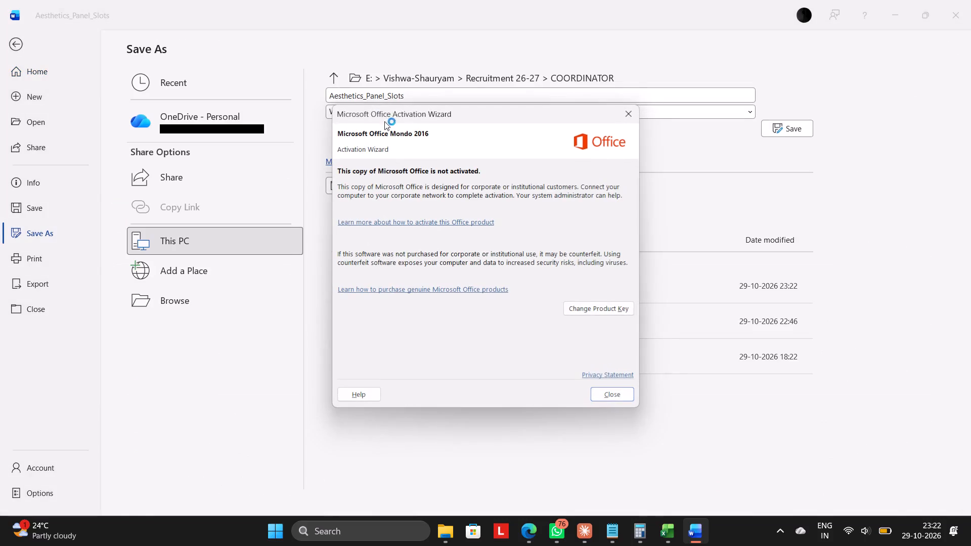
pyautogui.click(612, 400)
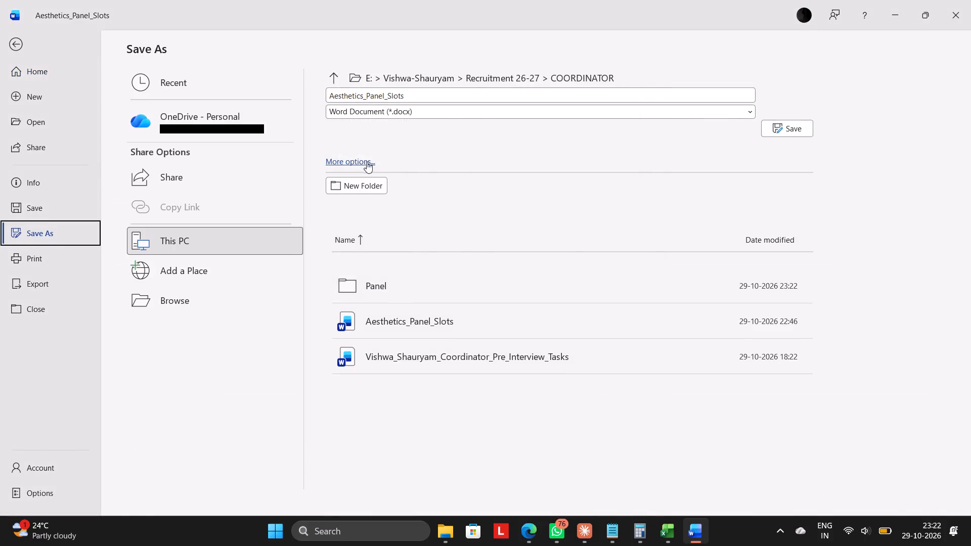
pyautogui.click(374, 118)
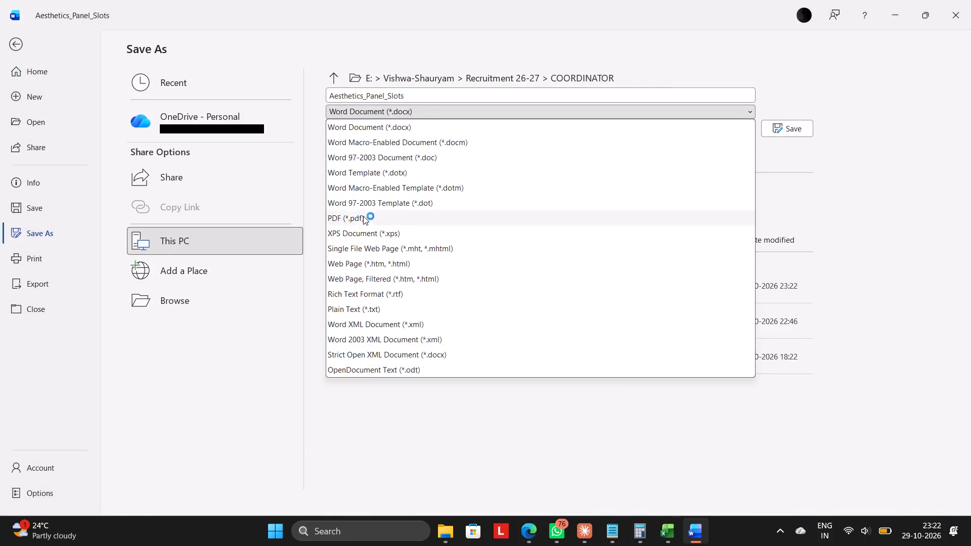
pyautogui.click(363, 216)
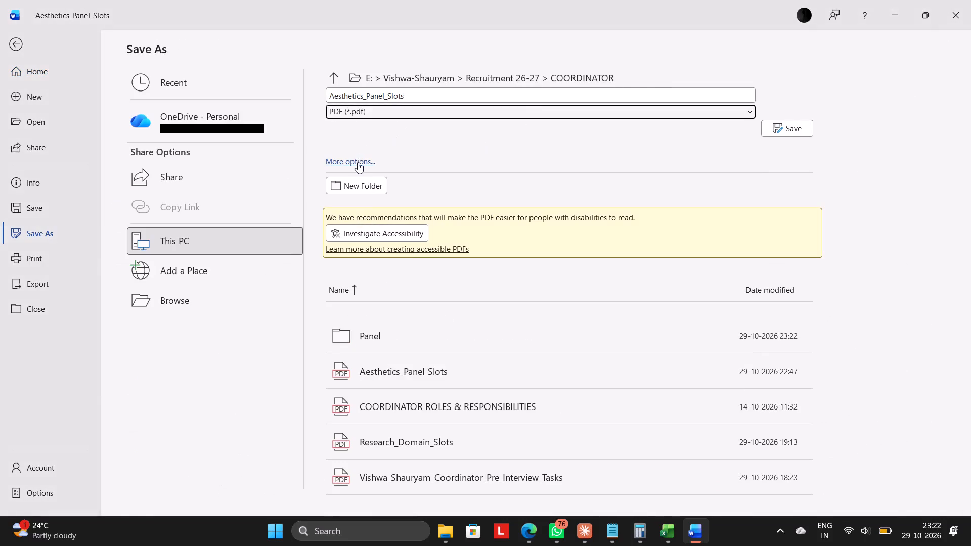
pyautogui.click(358, 162)
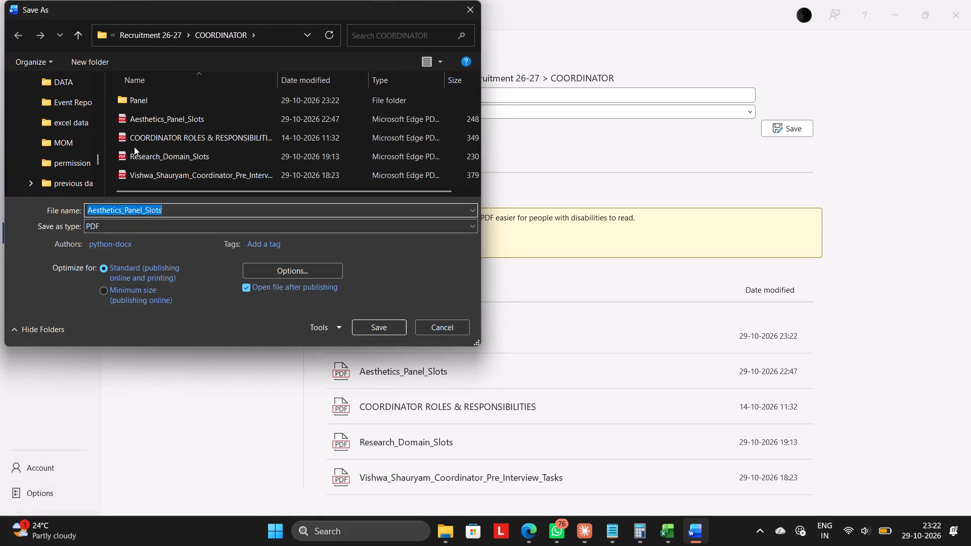
pyautogui.click(97, 155)
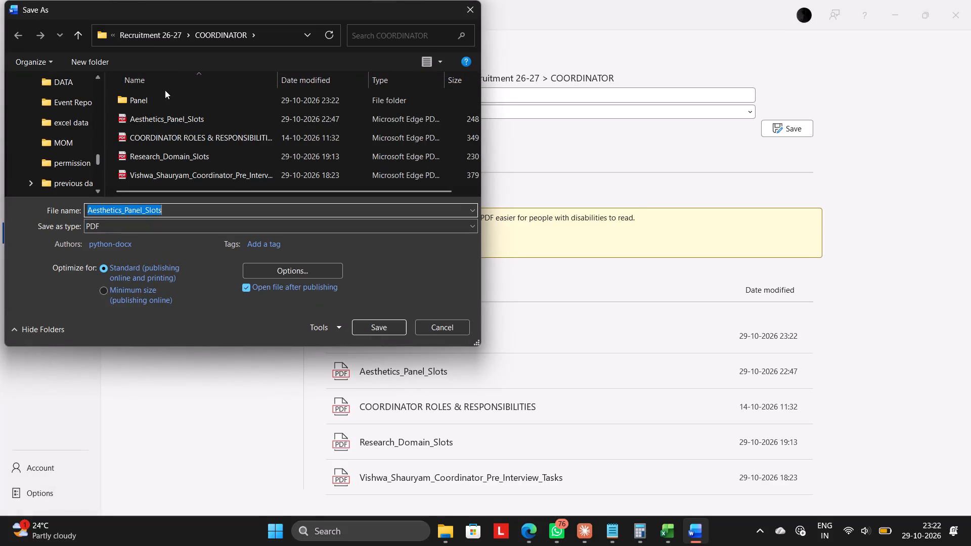
pyautogui.doubleClick(165, 96)
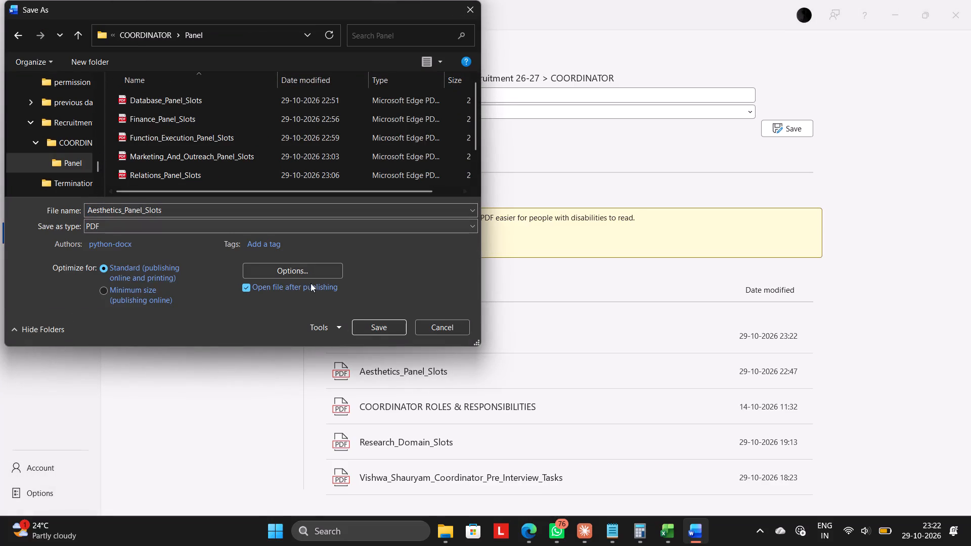
pyautogui.click(364, 324)
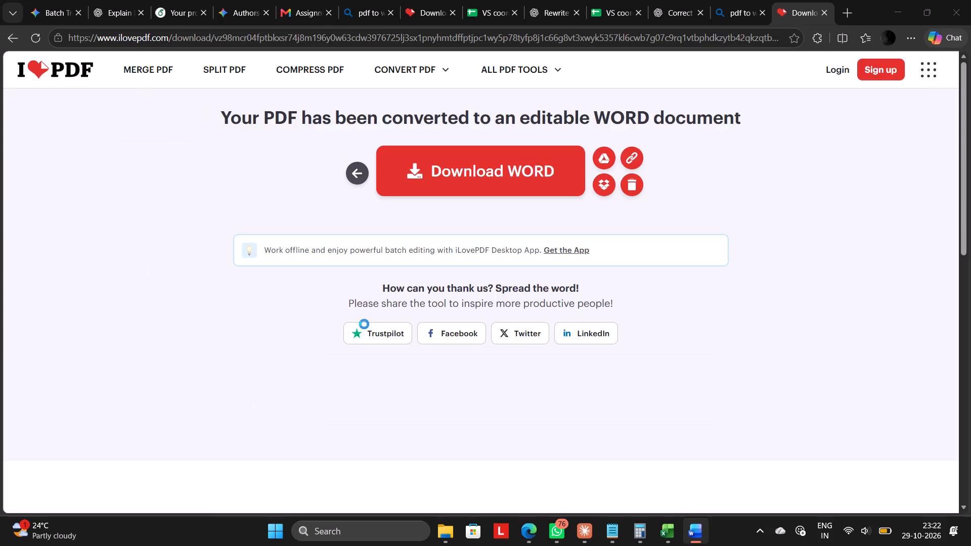
# Check the exported Aesthetics PDF in Edge and close it along with the finished iLovePDF download page.
pyautogui.scroll(-6, 364, 324)
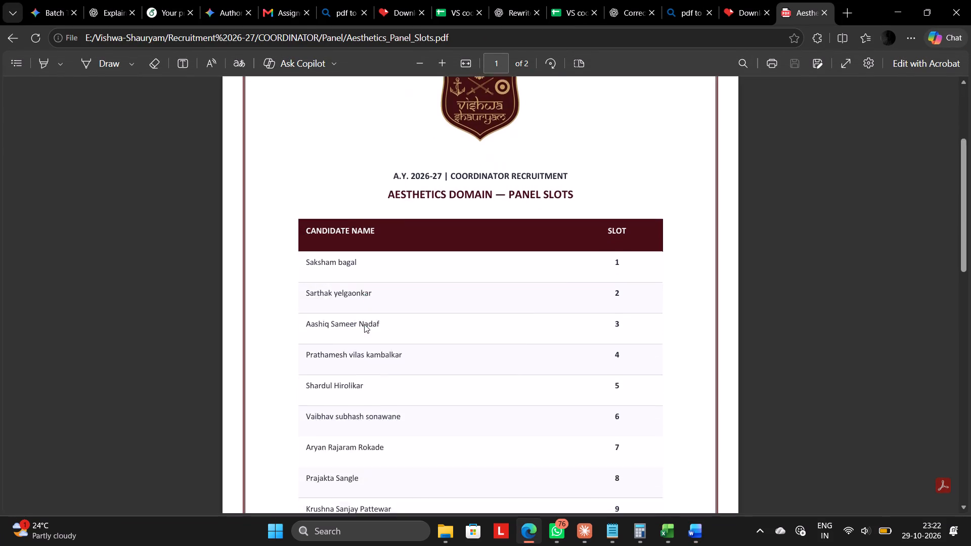
pyautogui.scroll(-4, 364, 324)
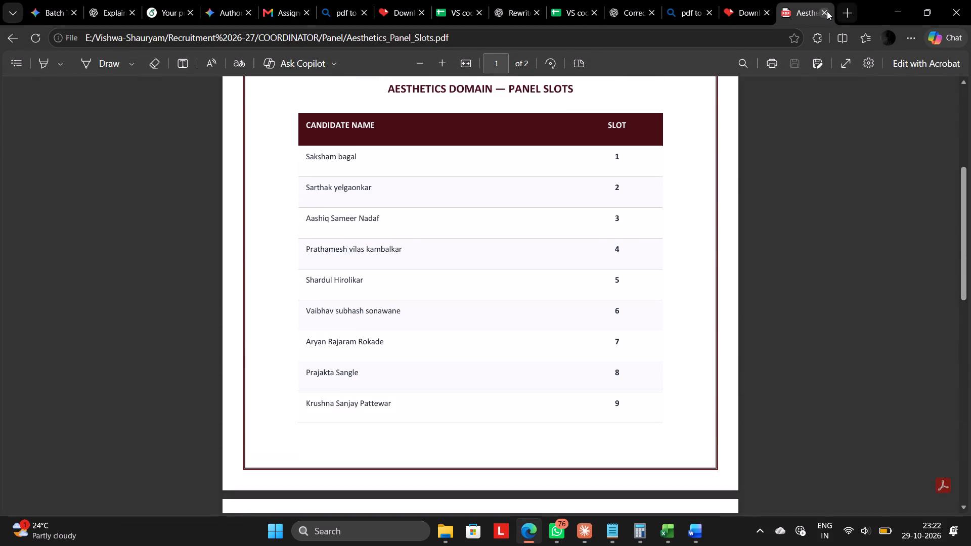
pyautogui.click(826, 10)
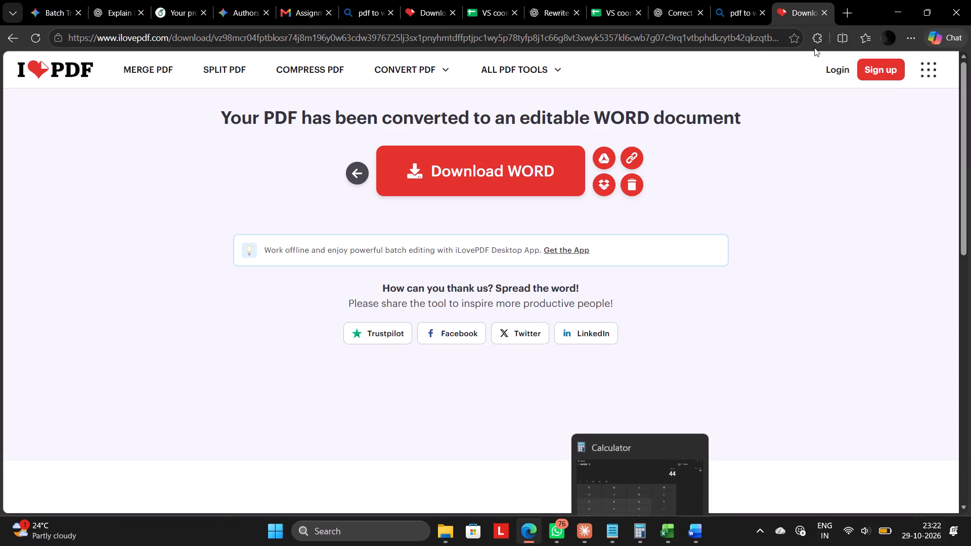
pyautogui.click(820, 12)
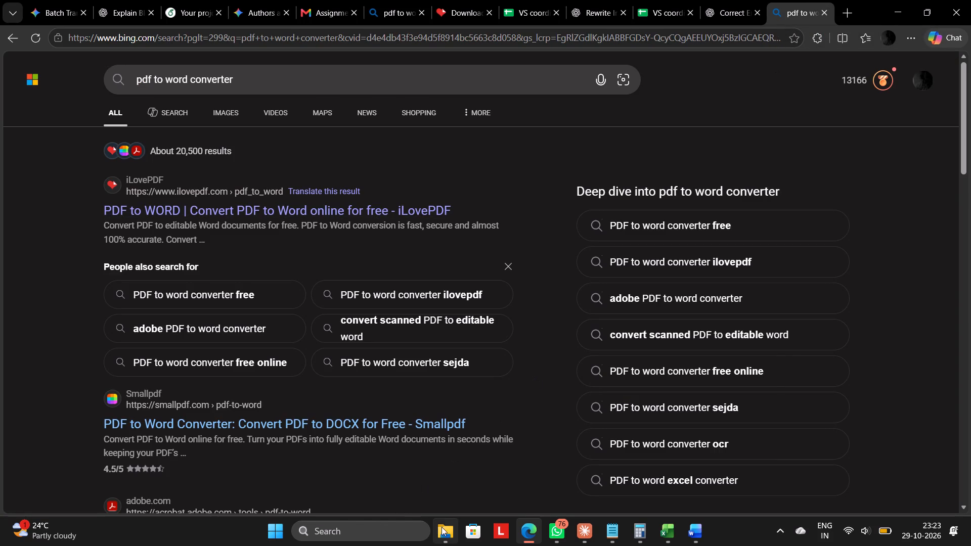
# In File Explorer, delete the old Database, Finance, Function Execution, Marketing And Outreach and Relations PDFs from the Panel folder.
pyautogui.click(448, 530)
pyautogui.scroll(3, 91, 241)
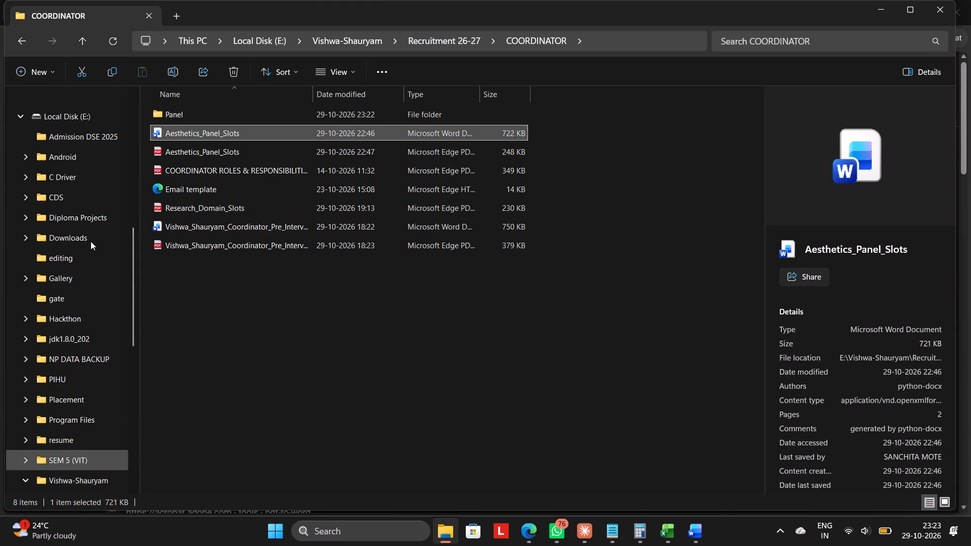
pyautogui.scroll(4, 77, 292)
pyautogui.click(63, 231)
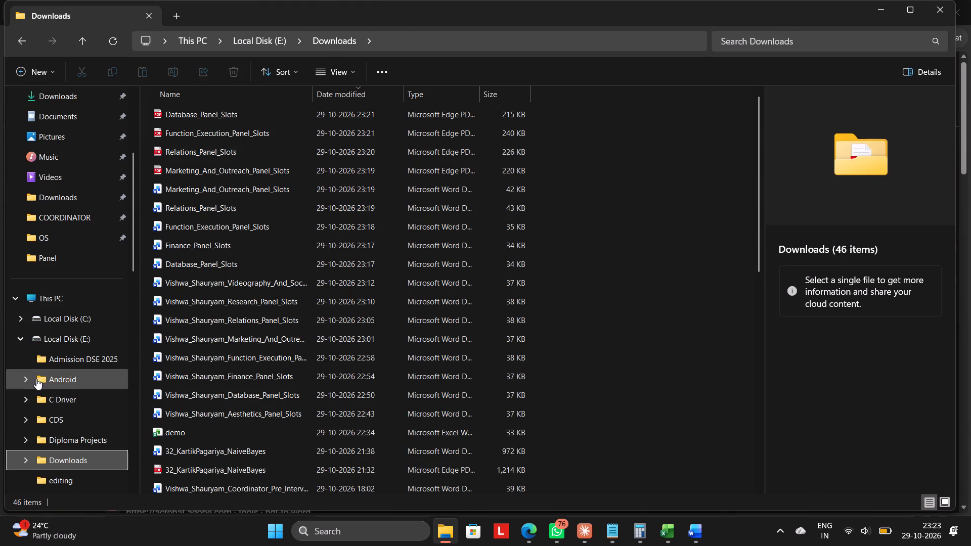
pyautogui.click(50, 251)
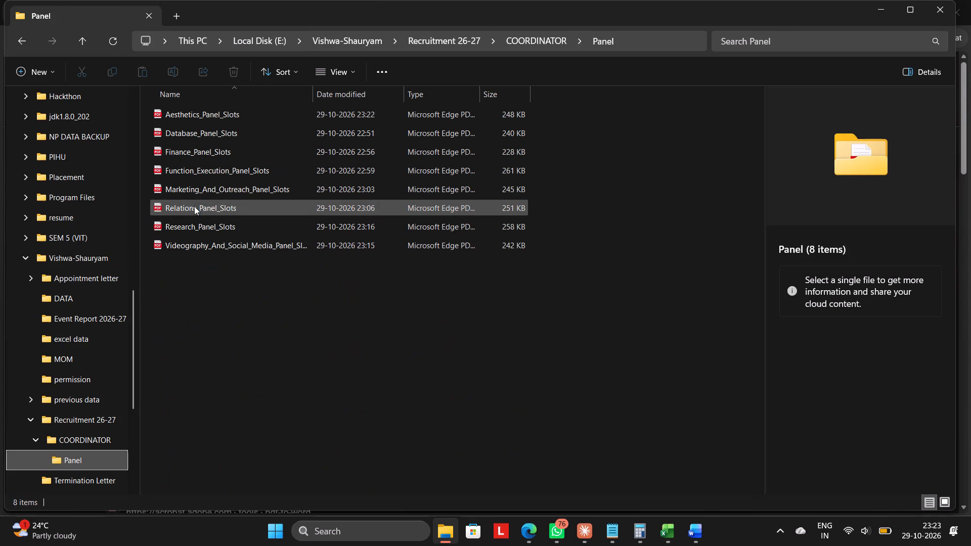
pyautogui.moveTo(304, 132); pyautogui.dragTo(304, 140)
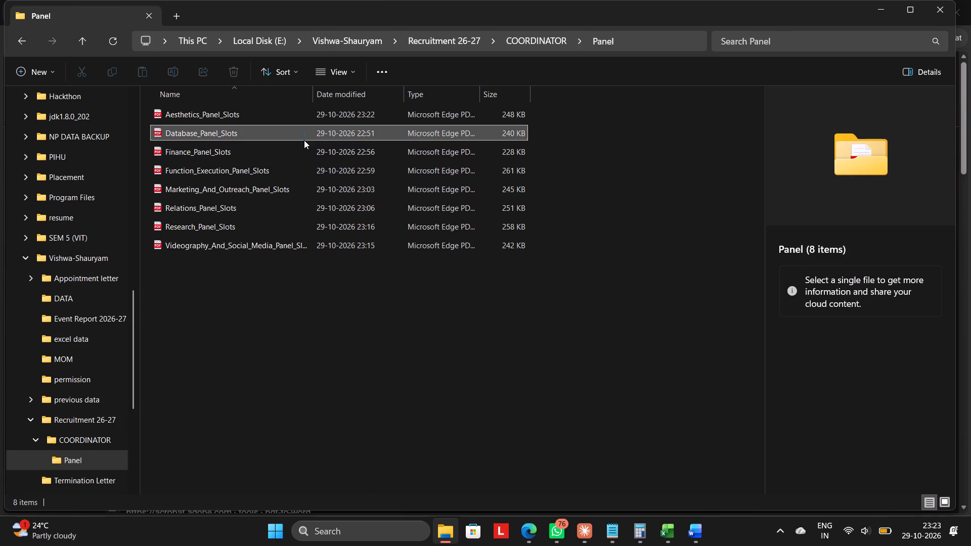
pyautogui.moveTo(304, 140); pyautogui.dragTo(304, 204)
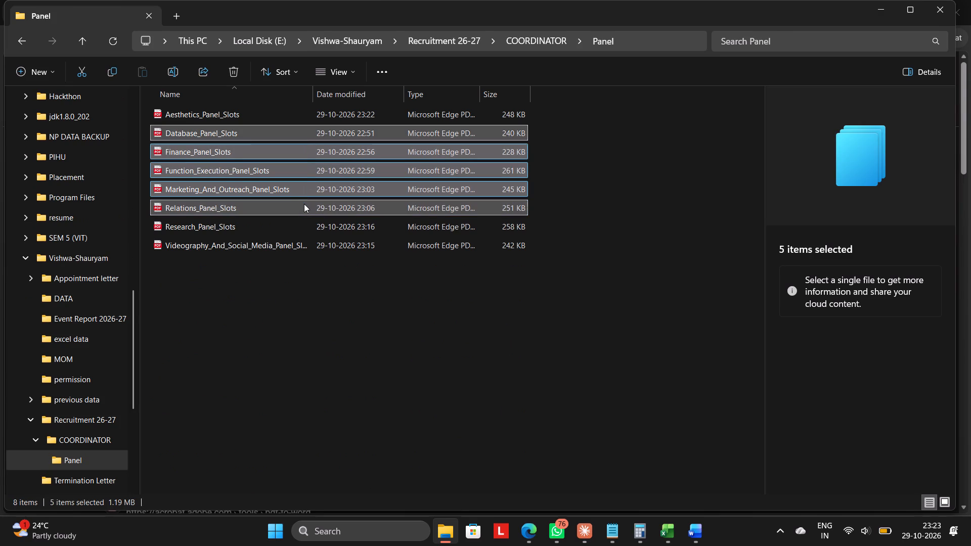
pyautogui.press('Delete')
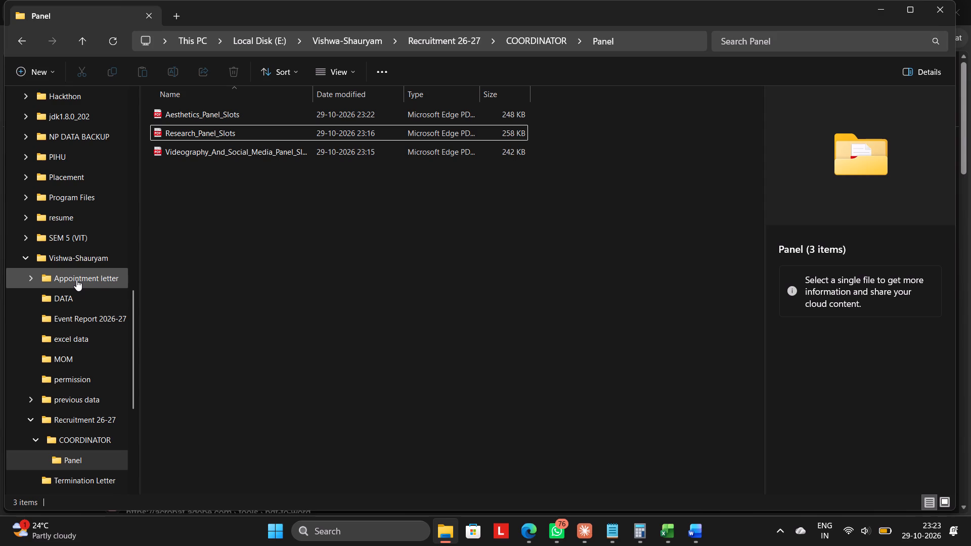
# Move the Database, Function Execution, Relations and Marketing And Outreach panel slots PDFs from Downloads on drive E into the Panel folder.
pyautogui.scroll(3, 115, 203)
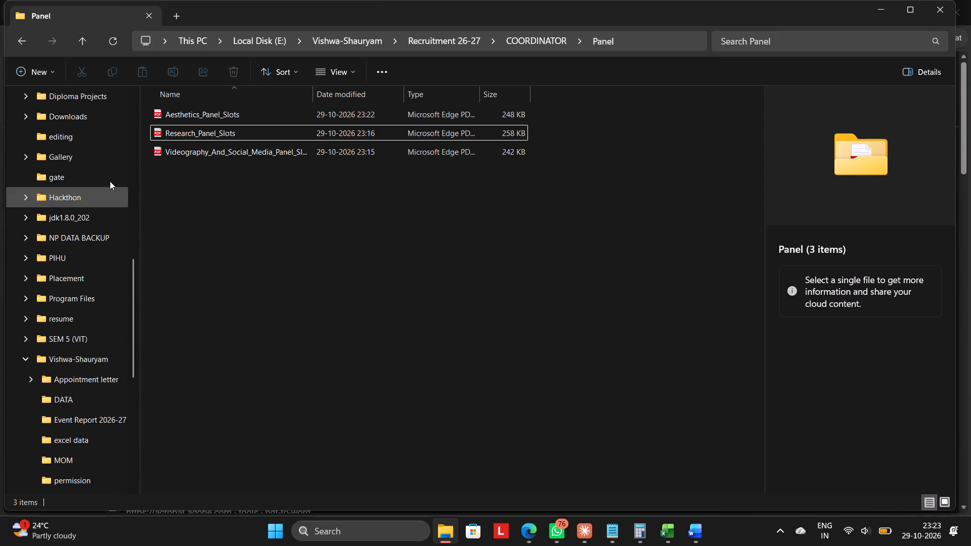
pyautogui.click(93, 117)
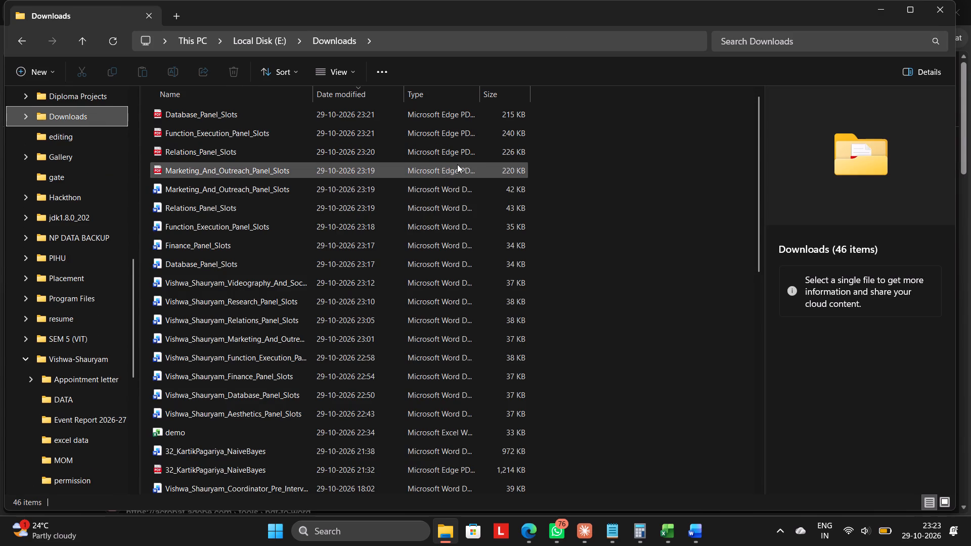
pyautogui.moveTo(532, 171); pyautogui.dragTo(512, 109)
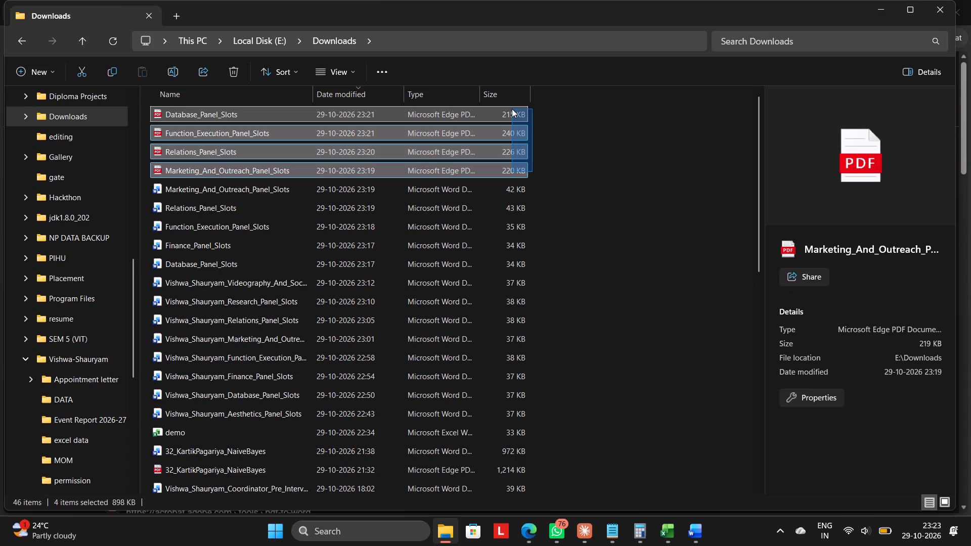
pyautogui.hotkey('ctrl', 'x')
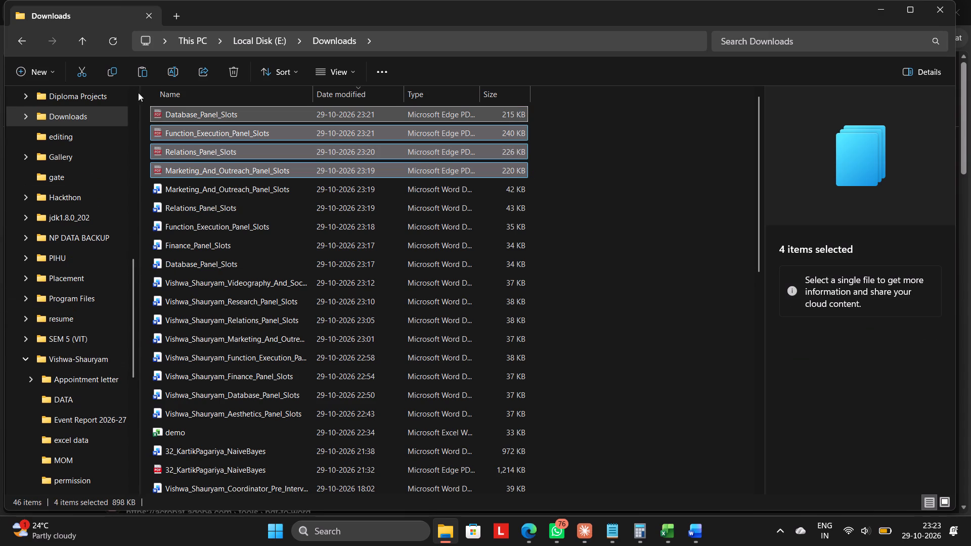
pyautogui.click(82, 39)
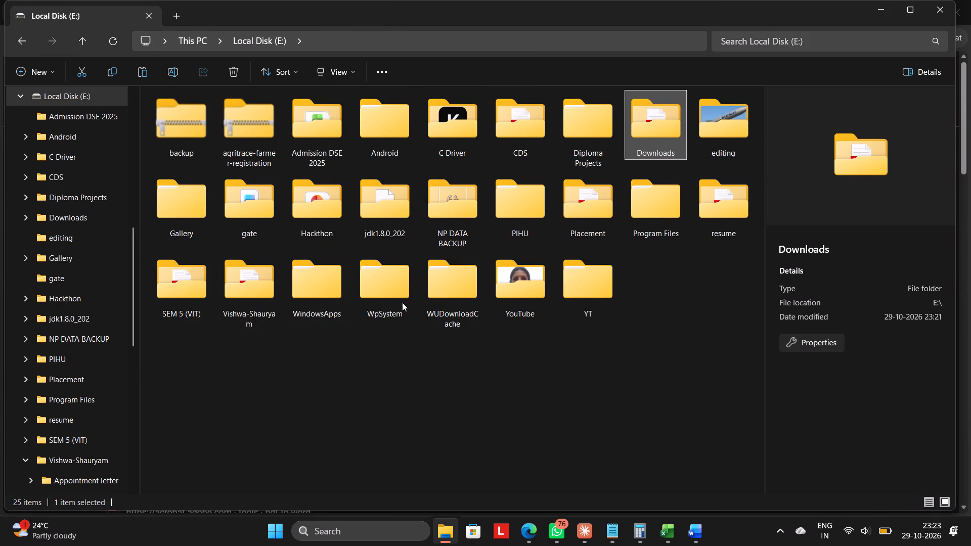
pyautogui.scroll(2, 117, 270)
pyautogui.click(78, 116)
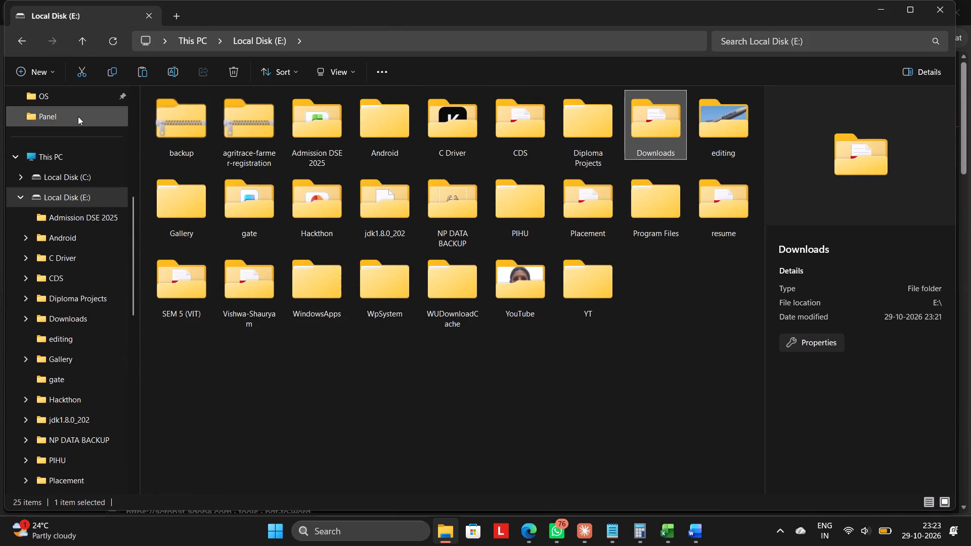
pyautogui.hotkey('ctrl', 'v')
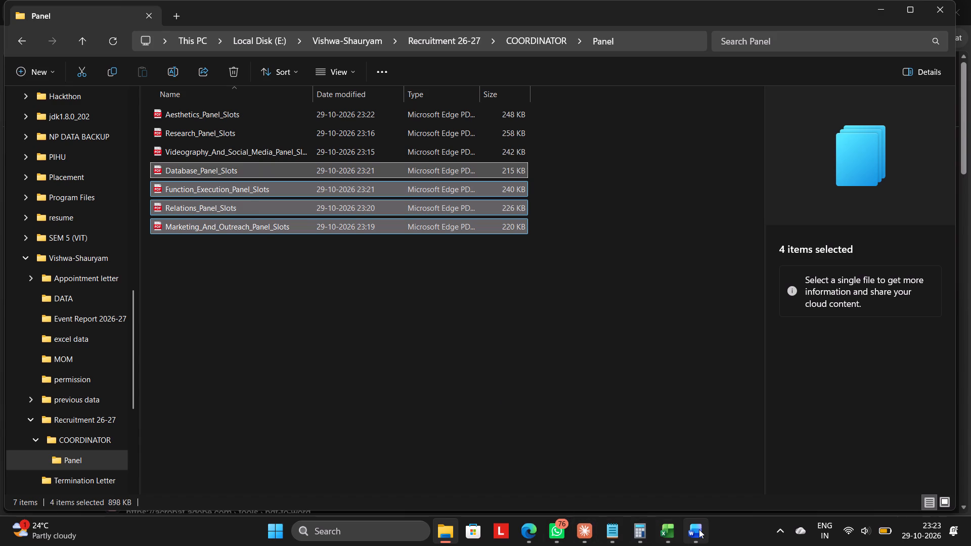
# Close the Aesthetics_Panel_Slots document in Word, saving its changes in the COORDINATOR folder.
pyautogui.click(734, 471)
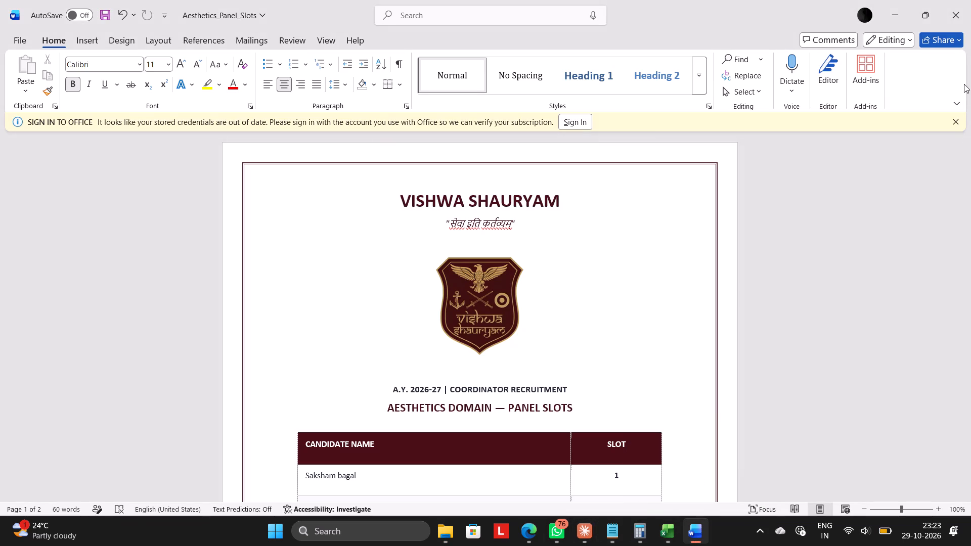
pyautogui.click(956, 6)
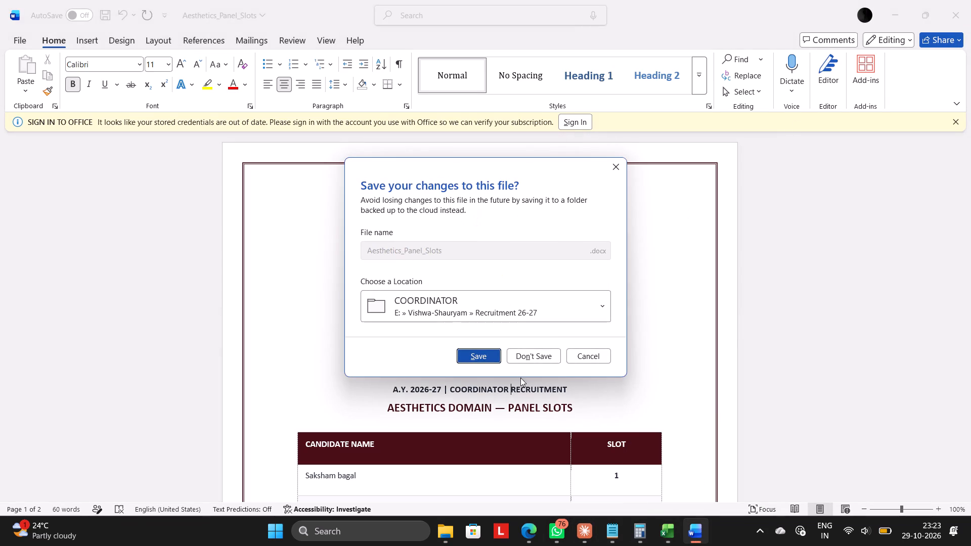
pyautogui.click(494, 363)
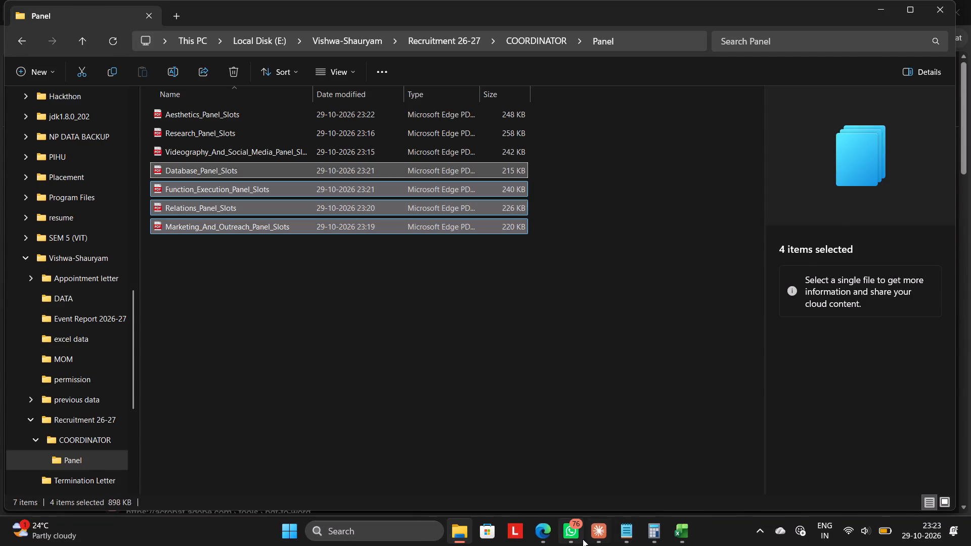
# Open Finance_Panel_Slots.docx from Edge's recent downloads and enable editing in Word, dismissing the activation notice.
pyautogui.click(545, 533)
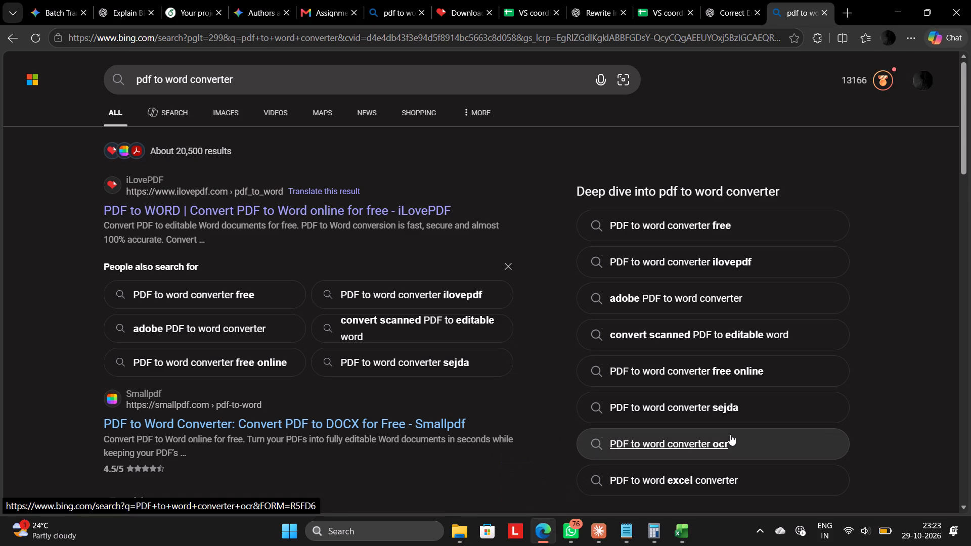
pyautogui.hotkey('ctrl', 'j')
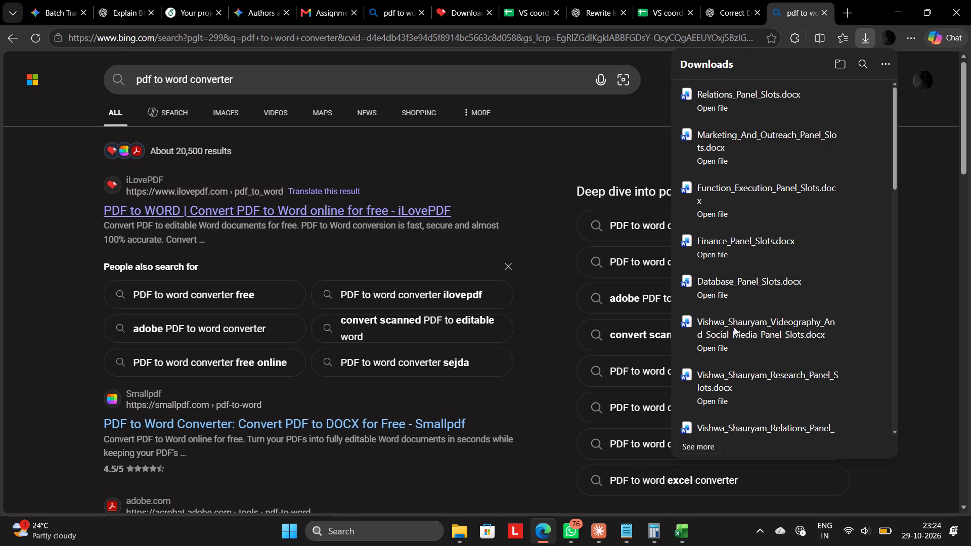
pyautogui.click(718, 255)
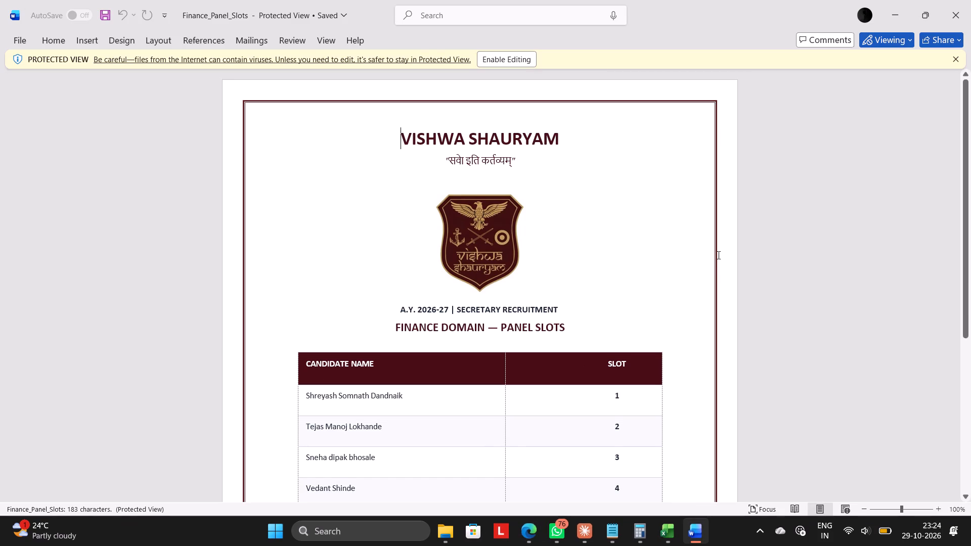
pyautogui.click(522, 58)
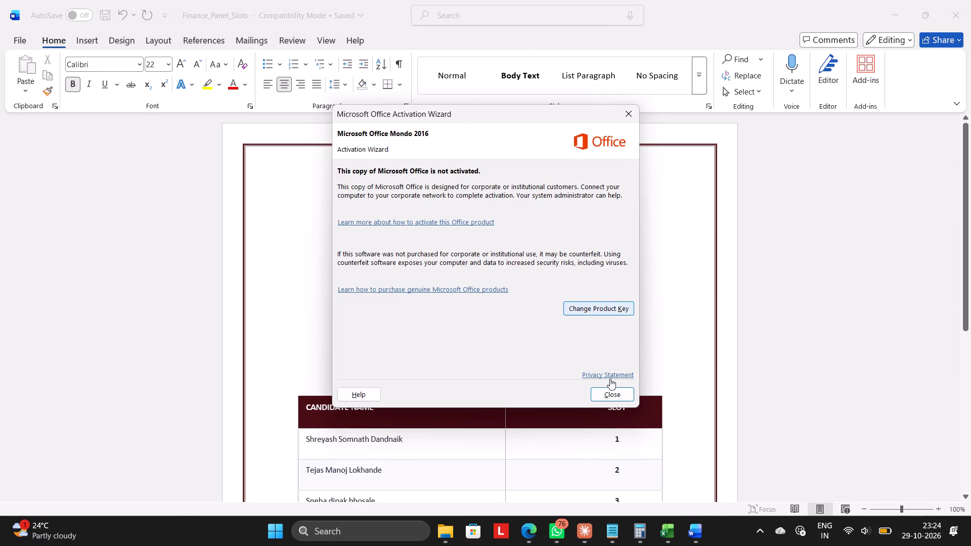
pyautogui.click(610, 393)
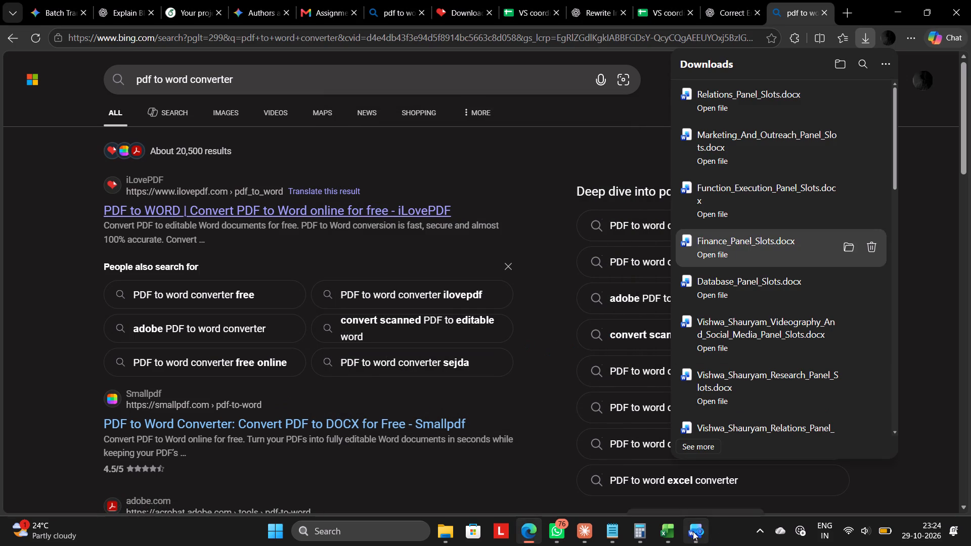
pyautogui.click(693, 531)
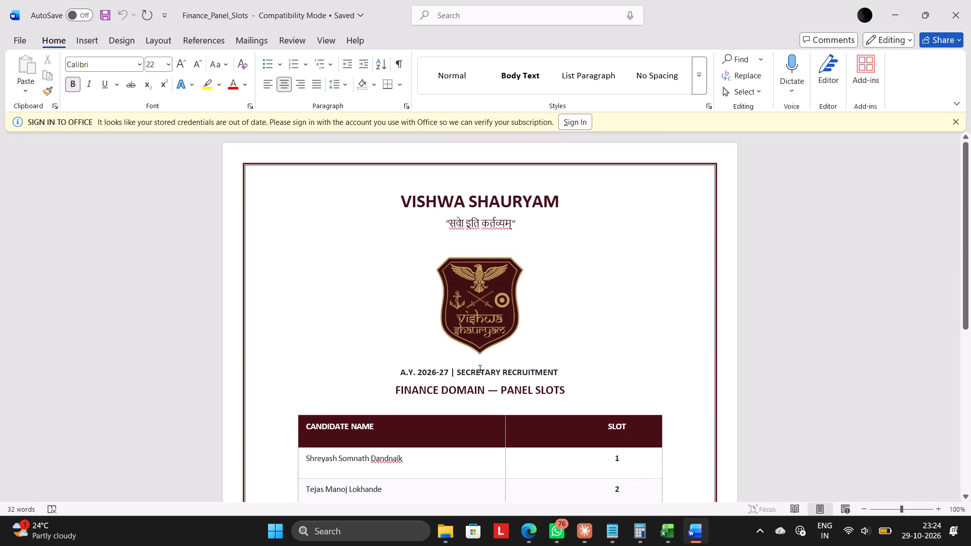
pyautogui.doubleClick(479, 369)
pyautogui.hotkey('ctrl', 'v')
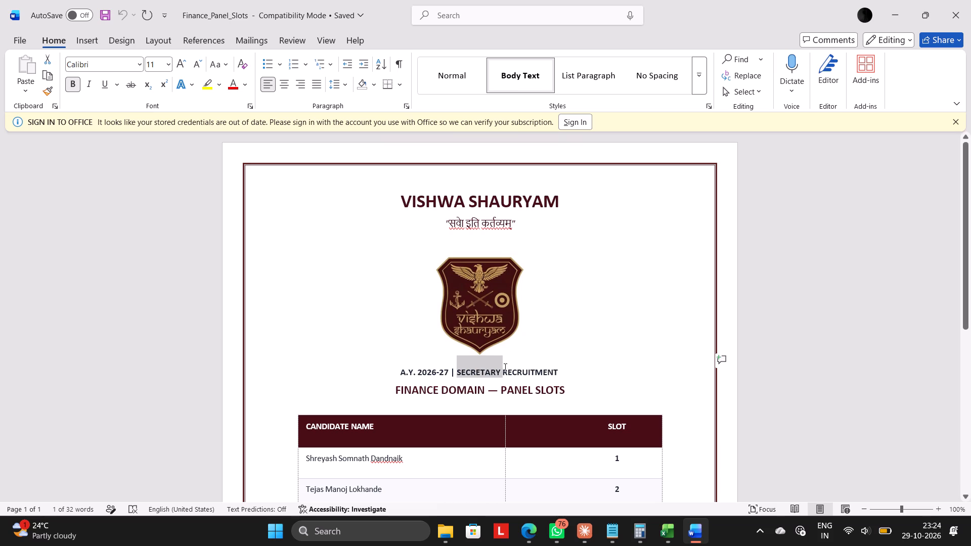
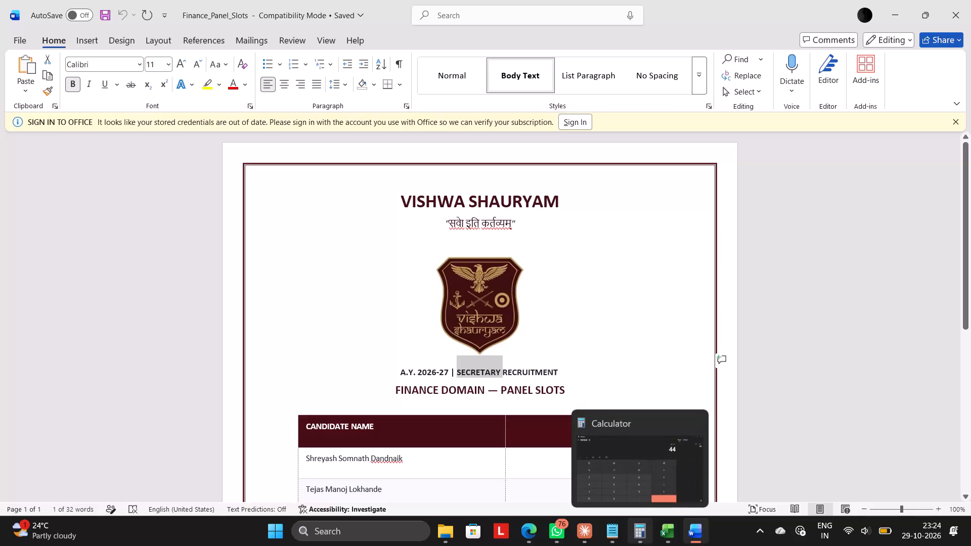
# Replace SECRETARY with Coordinator in the recruitment line above the Finance domain heading and change the new word to uppercase.
pyautogui.hotkey('ctrl', 'v')
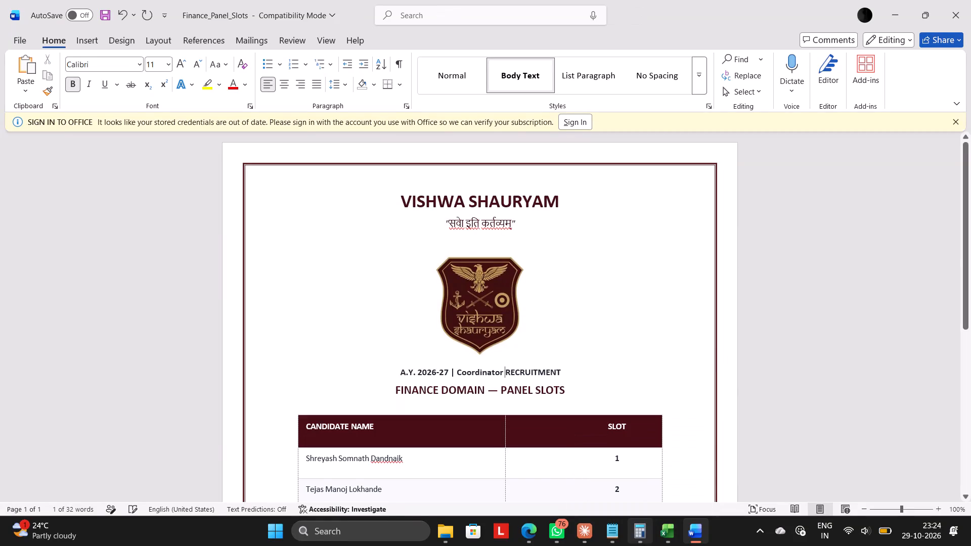
pyautogui.doubleClick(475, 376)
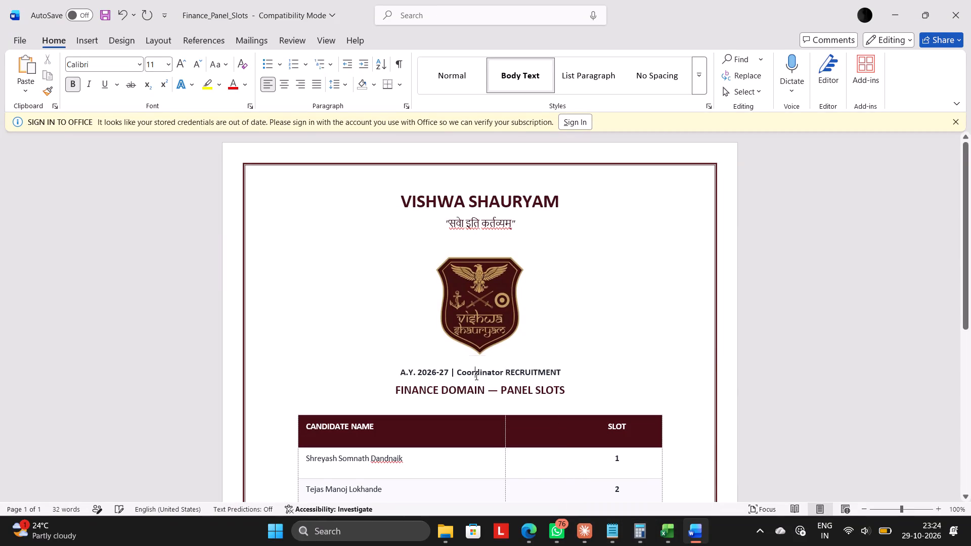
pyautogui.click(224, 61)
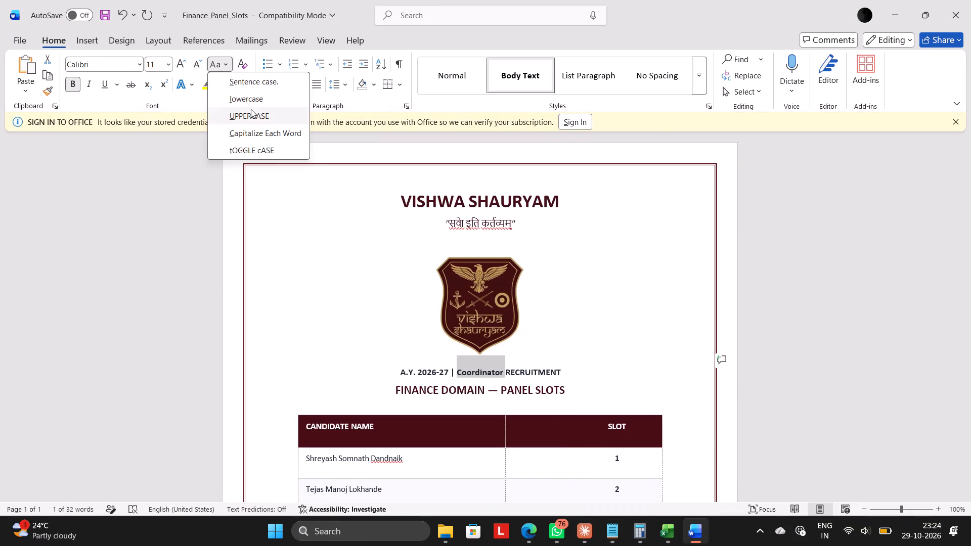
# Change the selected word "Coordinator" in the A.Y. 2026-27 recruitment line to uppercase.
pyautogui.click(251, 109)
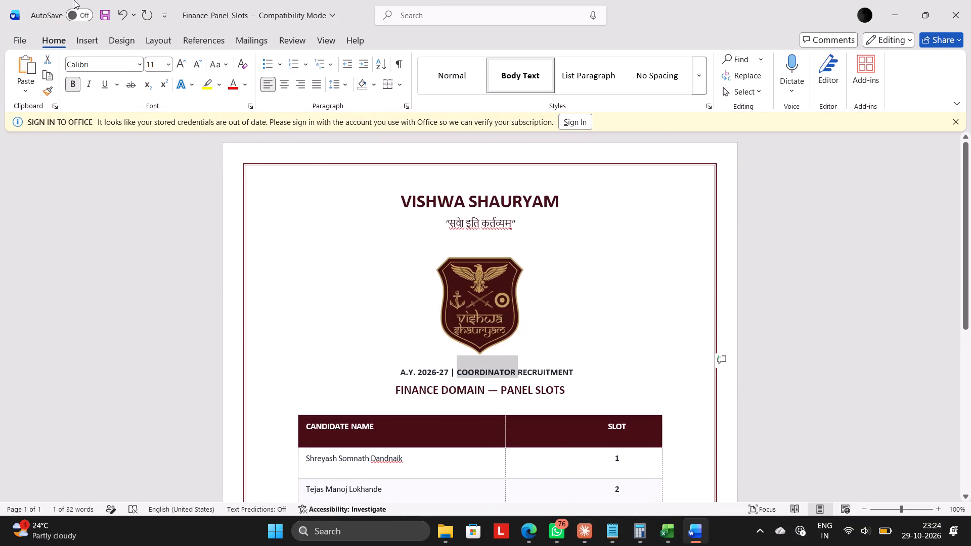
# Save a PDF copy of the document as Finance_Panel_Slots in the Panel folder.
pyautogui.click(21, 35)
pyautogui.click(49, 233)
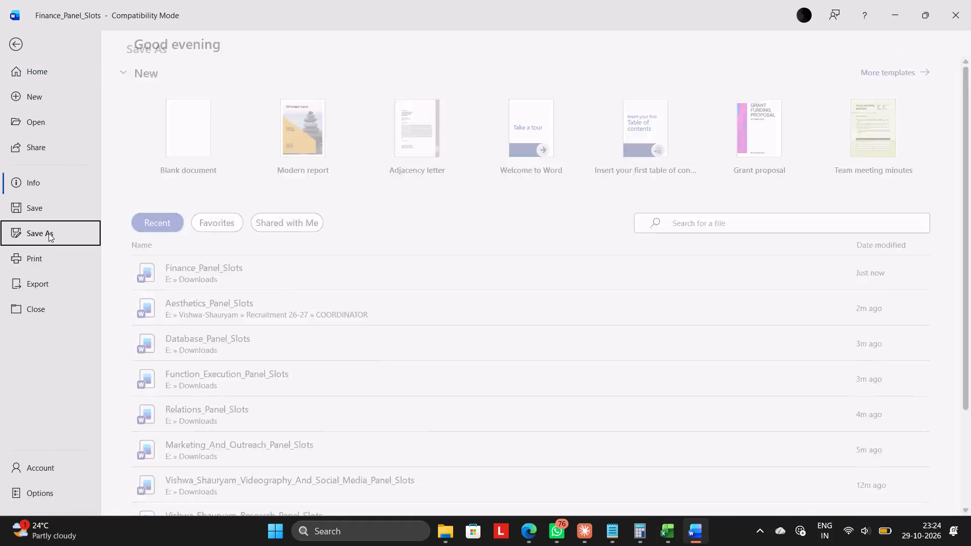
pyautogui.click(382, 114)
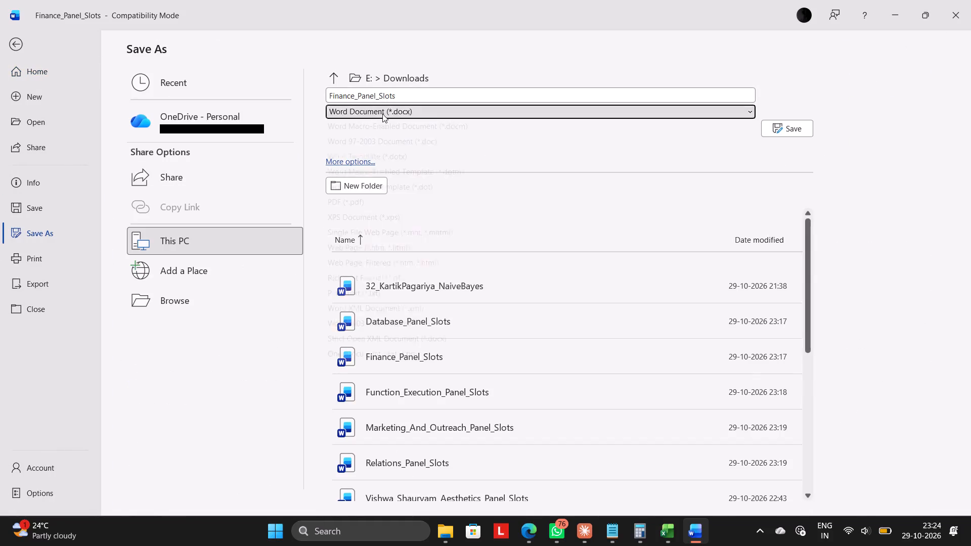
pyautogui.click(372, 214)
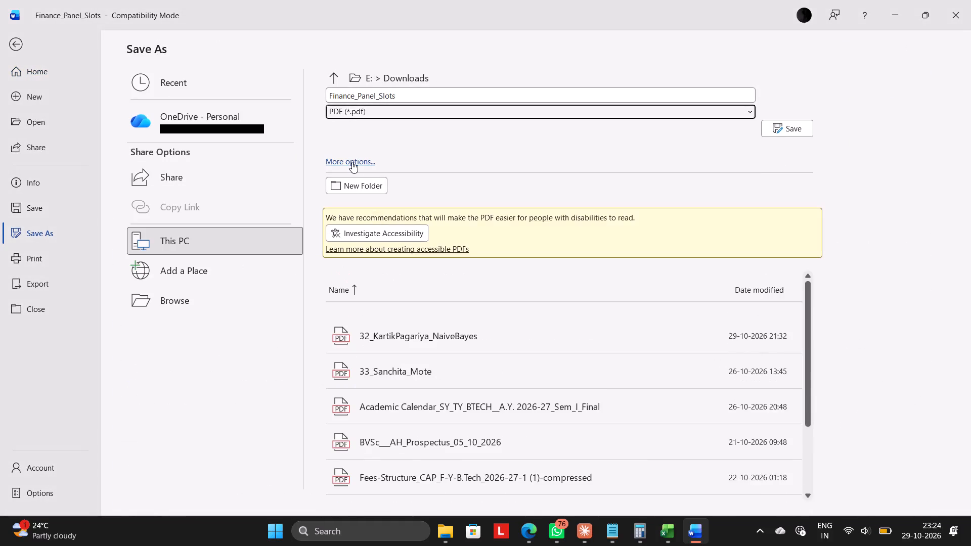
pyautogui.click(352, 162)
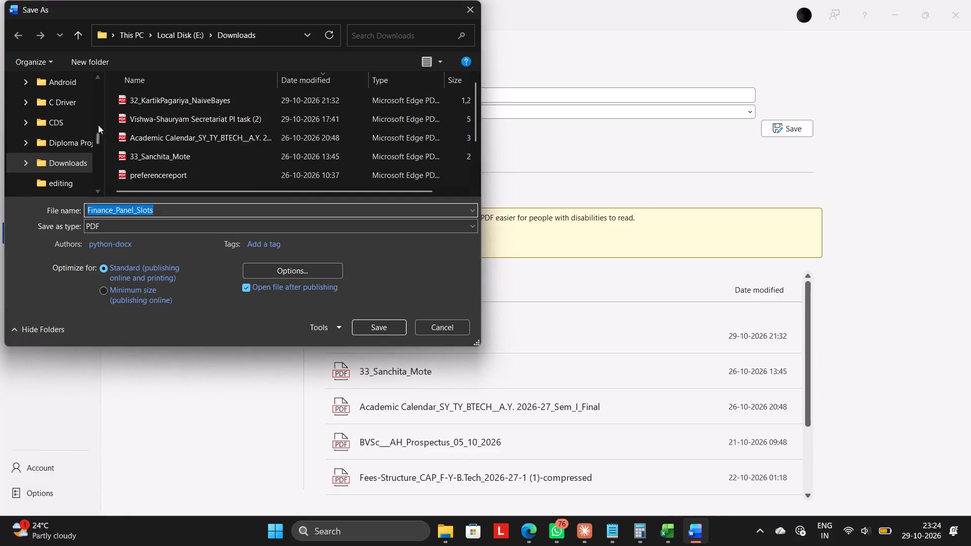
pyautogui.moveTo(98, 136); pyautogui.dragTo(100, 121)
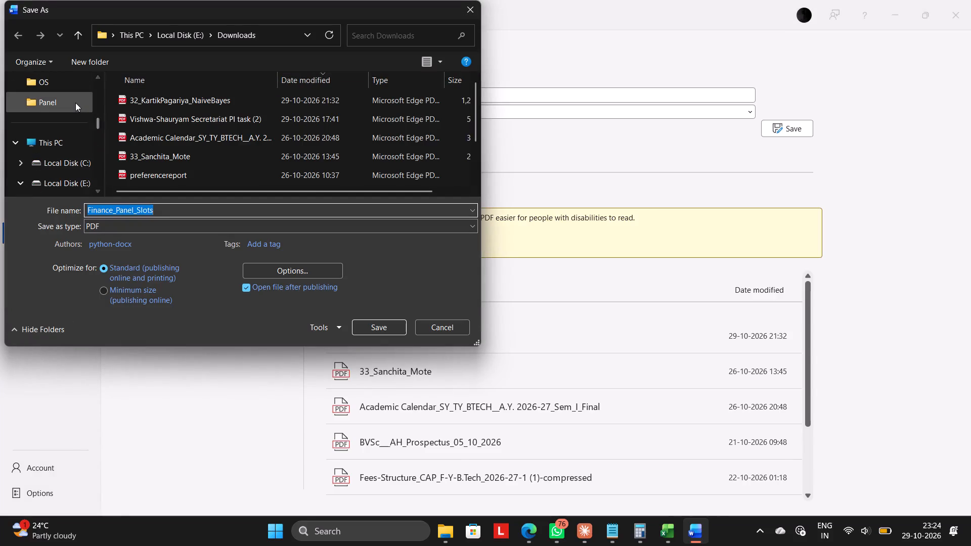
pyautogui.click(75, 103)
pyautogui.click(364, 327)
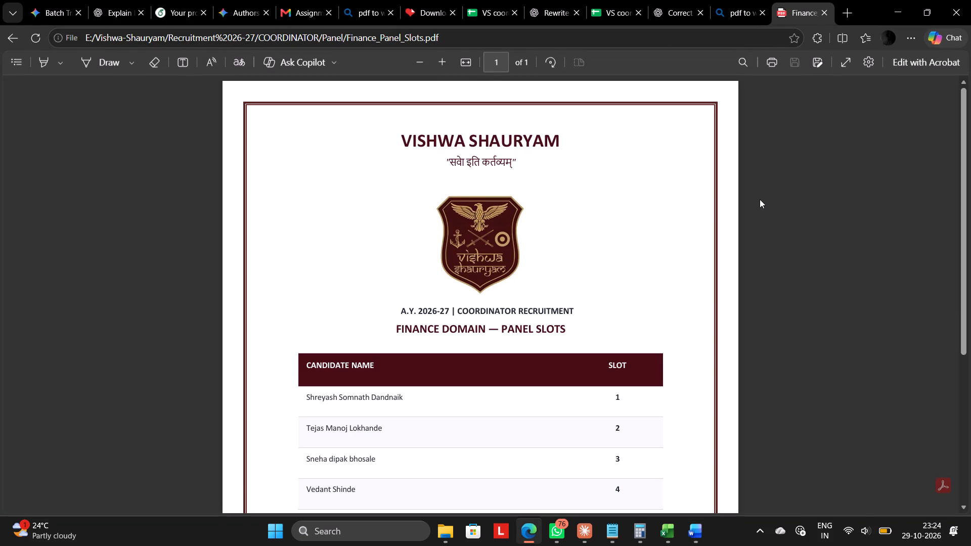
# Look through the exported Finance_Panel_Slots PDF in the browser, checking the heading and slot table, and close it.
pyautogui.scroll(-8, 760, 199)
pyautogui.scroll(4, 760, 199)
pyautogui.scroll(-2, 760, 199)
pyautogui.scroll(8, 760, 199)
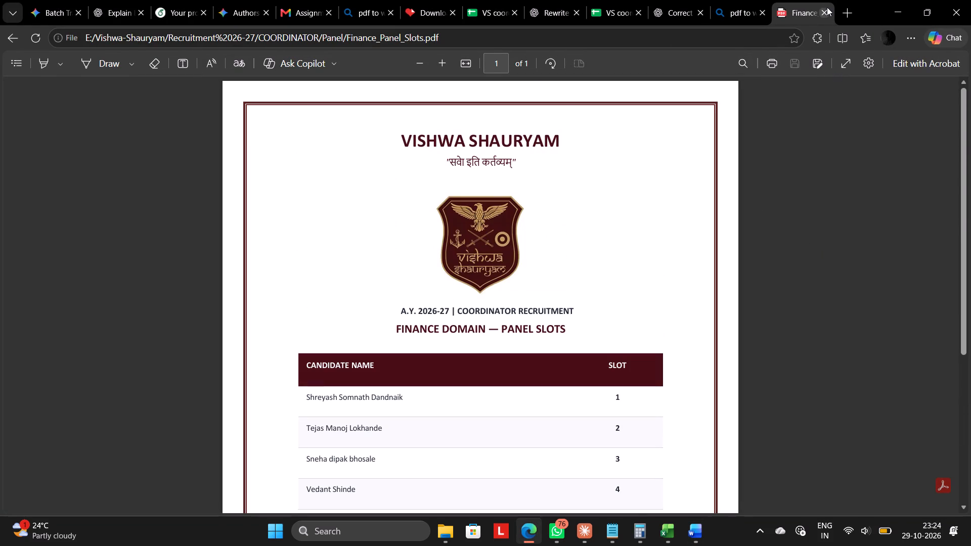
pyautogui.click(827, 7)
pyautogui.click(823, 15)
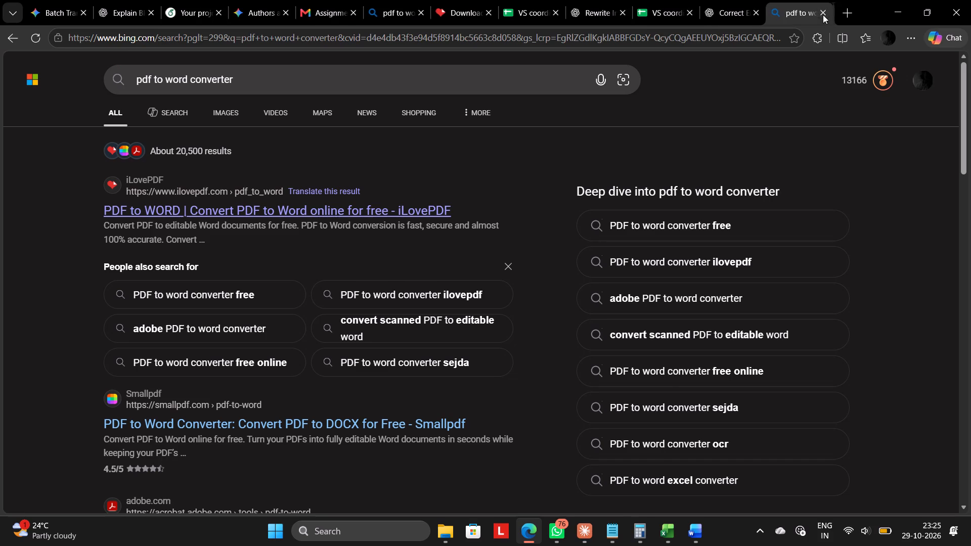